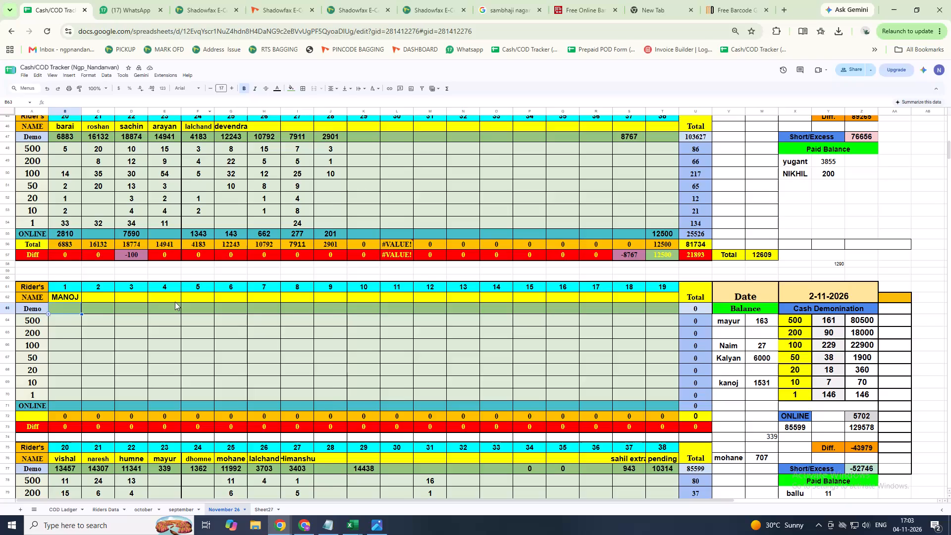
Enter 6828 as the Demo amount for rider 1, MANOJ, in the 2-11-2026 block.
type("68")
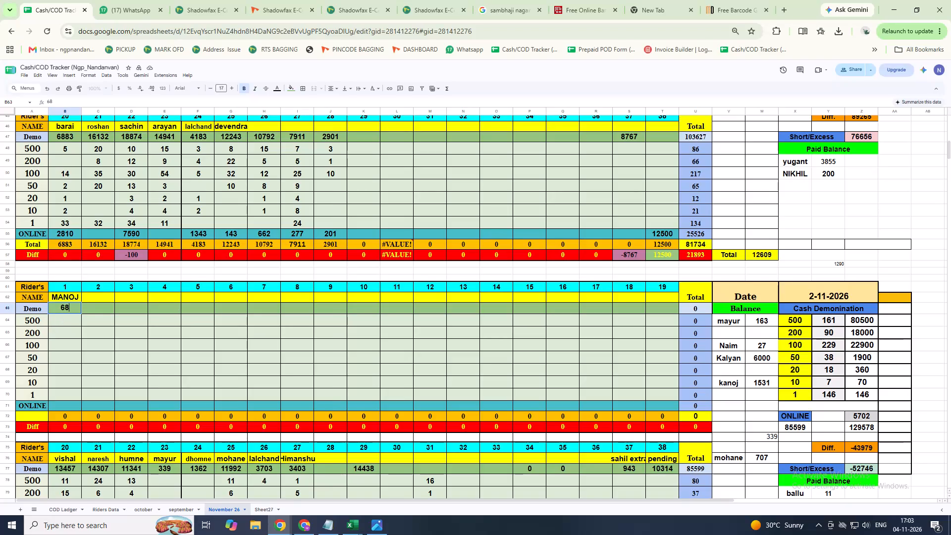
type("28")
key("Return")
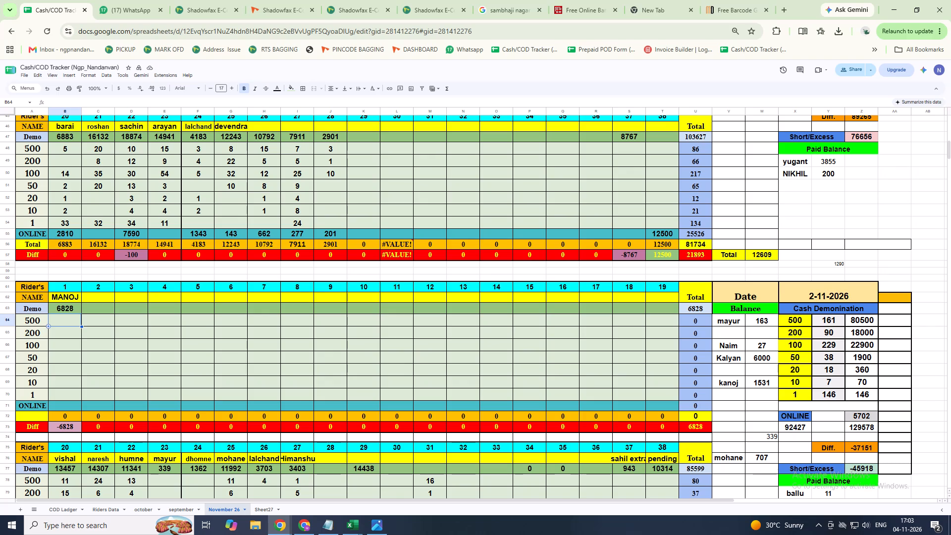
Fill in MANOJ's note counts: 1 for 500, 1 for 200, 57 for 100, 1 for 50, 6 for 20 and 1 for 10.
key("1")
key("Return")
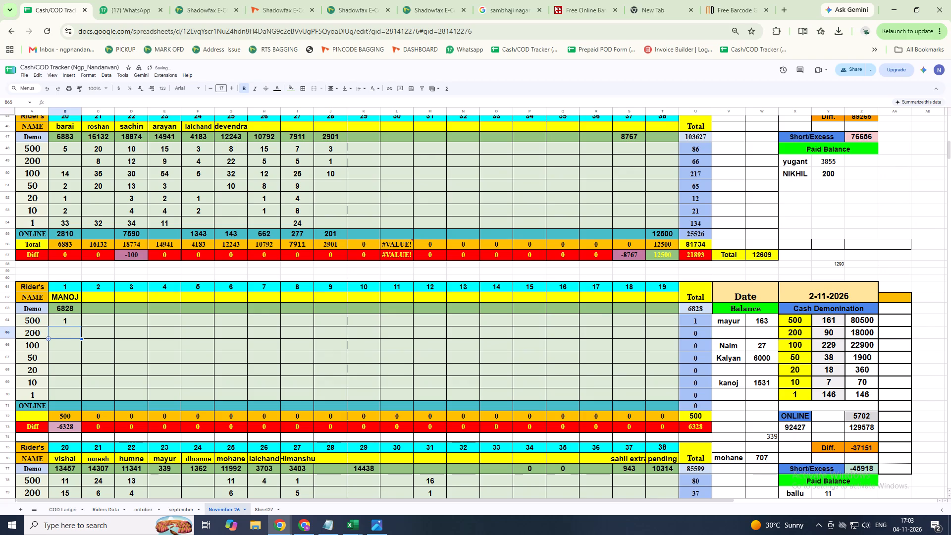
key("1")
key("Return")
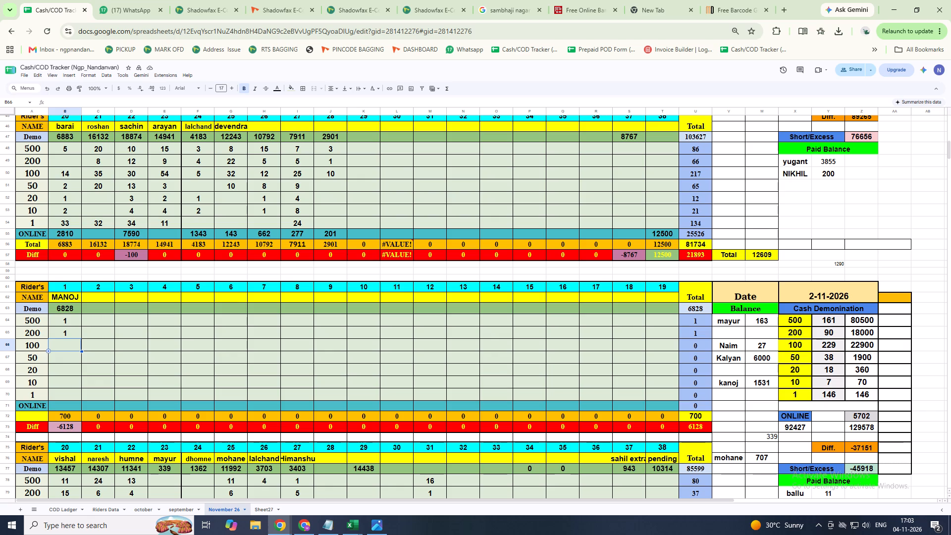
type("57")
key("Return")
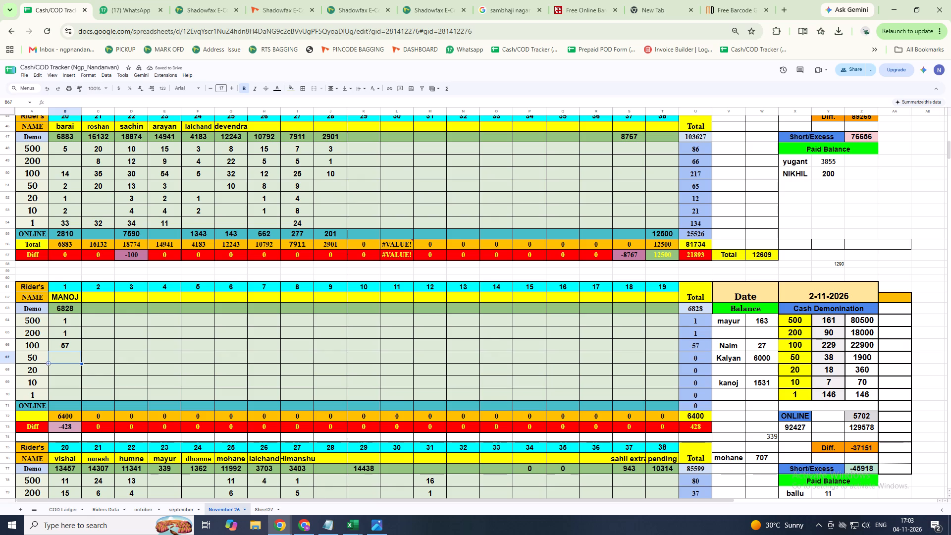
key("1")
key("Return")
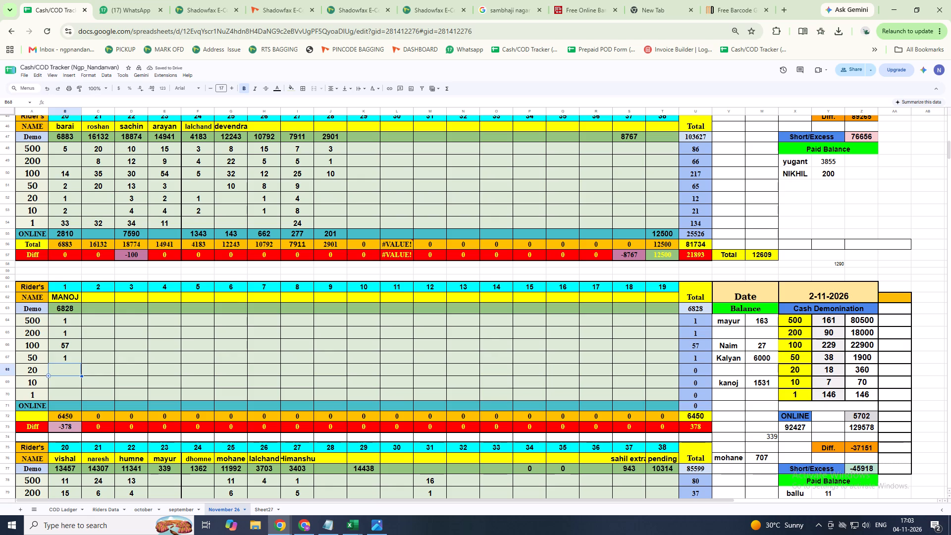
key("6")
key("Return")
key("1")
key("Return")
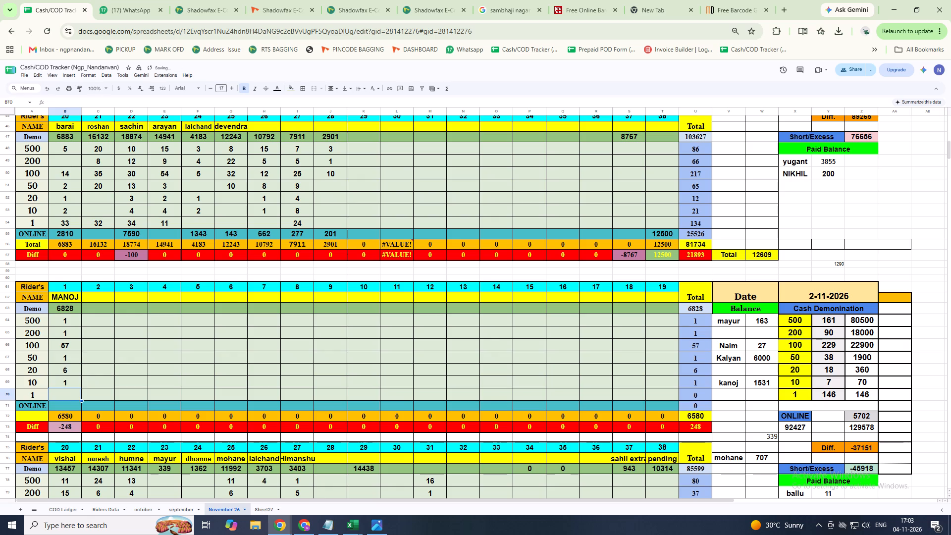
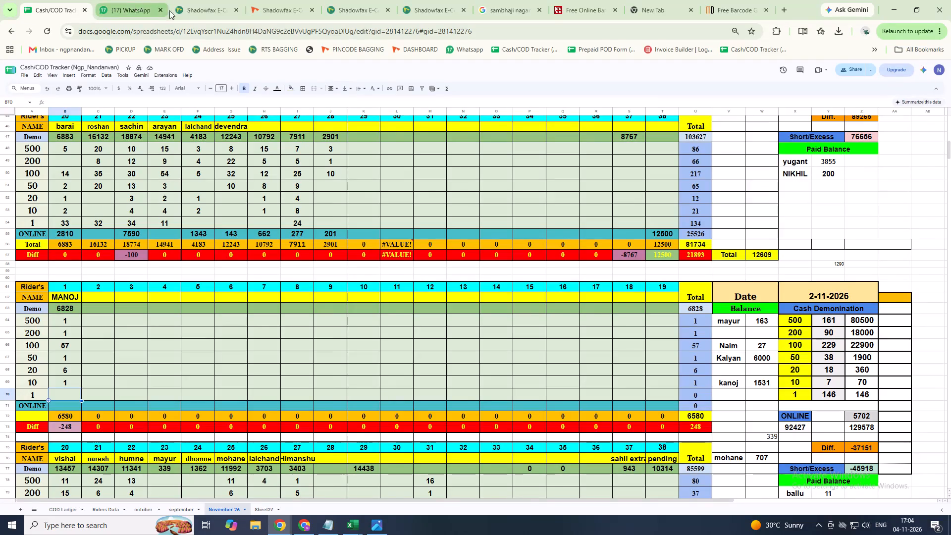
In Manoj's Shadowfax runsheet closure, start the COD amount collection with UPI/QR code payment and enter 238 as the amount to pay.
left_click(201, 5)
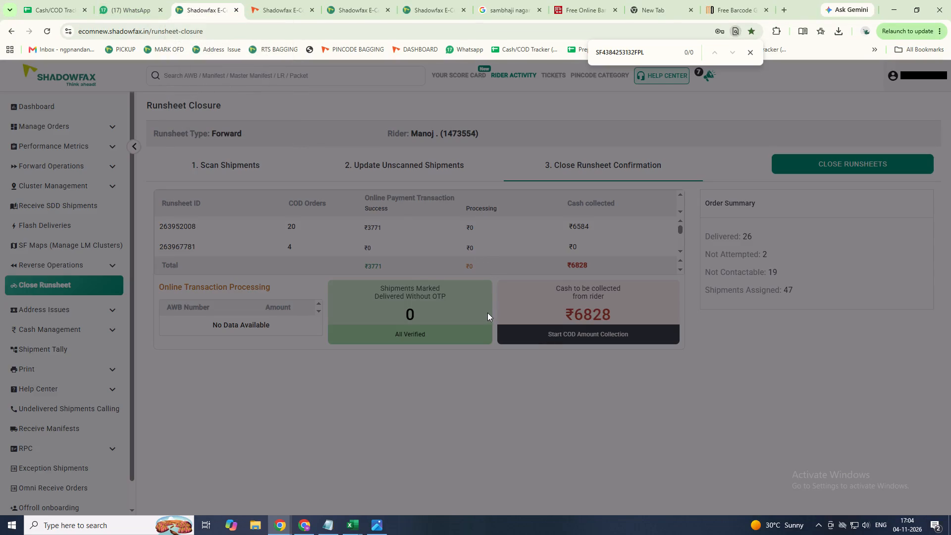
left_click(537, 330)
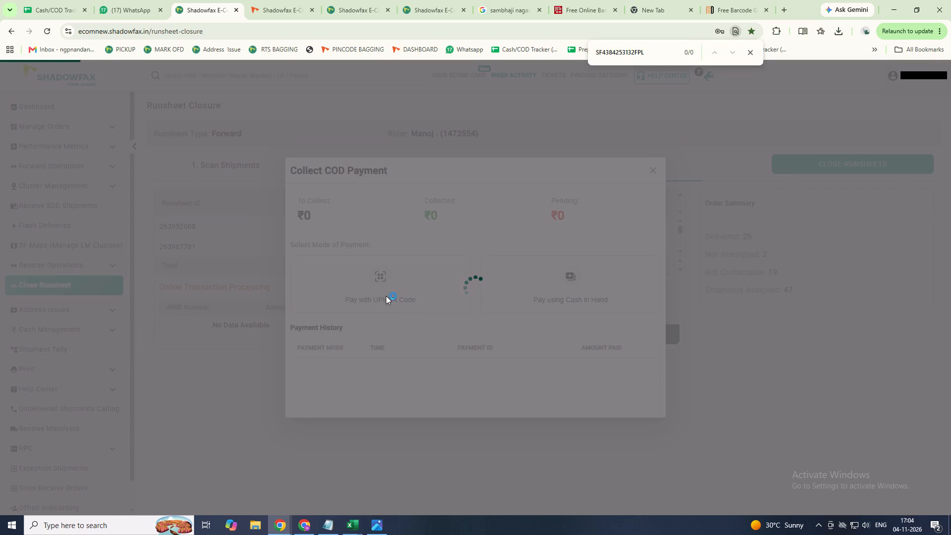
left_click(385, 296)
triple_click(385, 296)
double_click(384, 296)
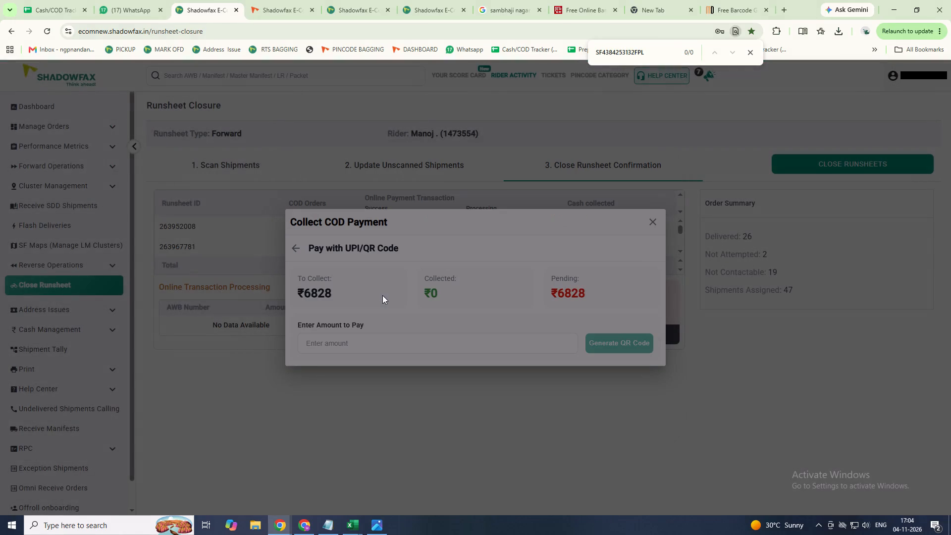
left_click(397, 337)
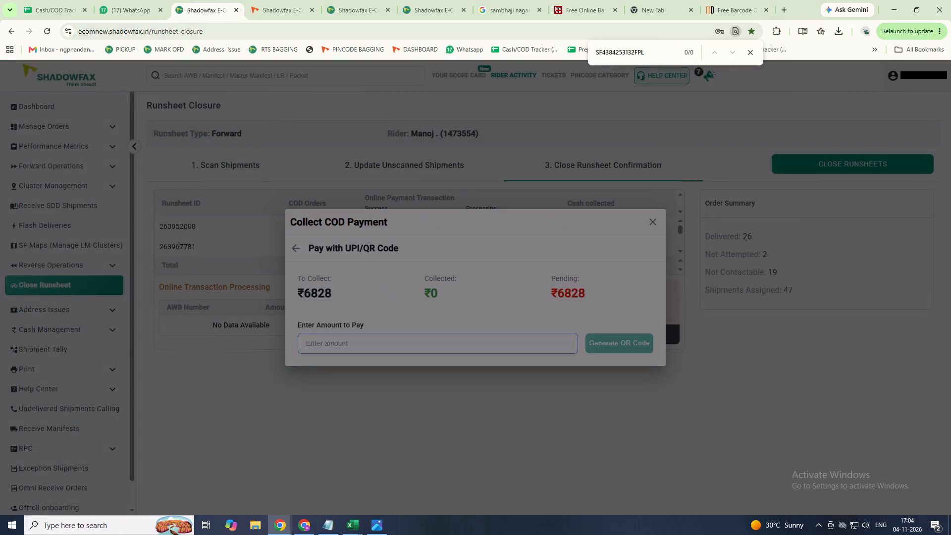
key("2")
type("38")
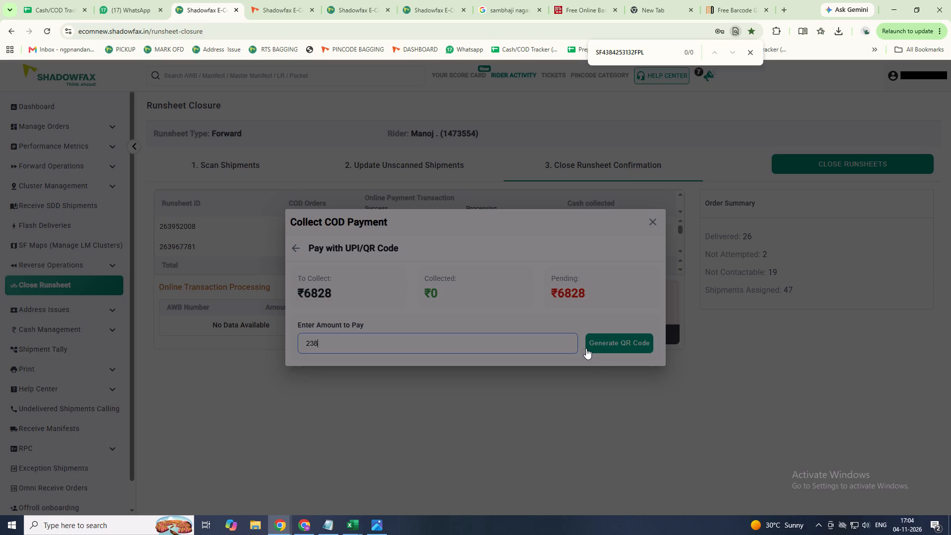
Back in the Cash/COD Tracker, enter 10 as MANOJ's count for denomination 1 in the 2-11-2026 block.
left_click(46, 11)
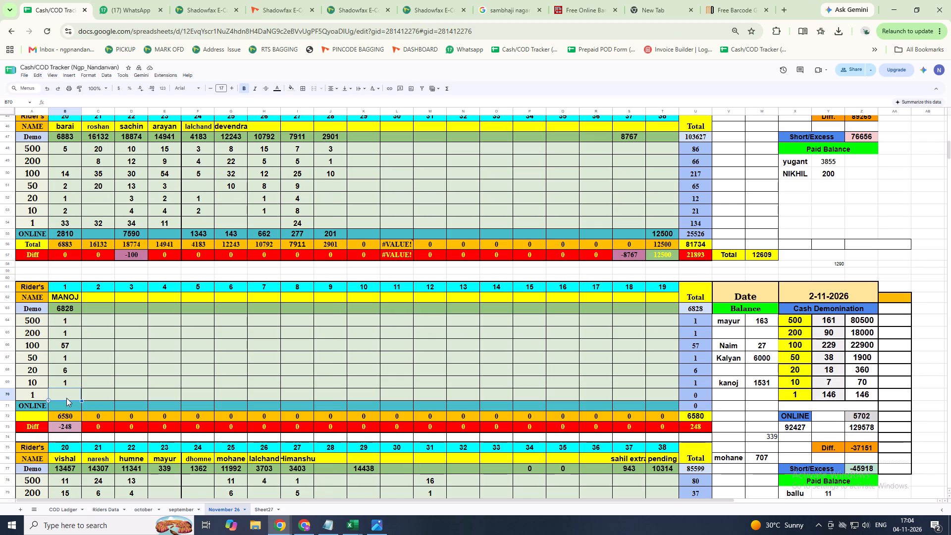
type("10")
key("Return")
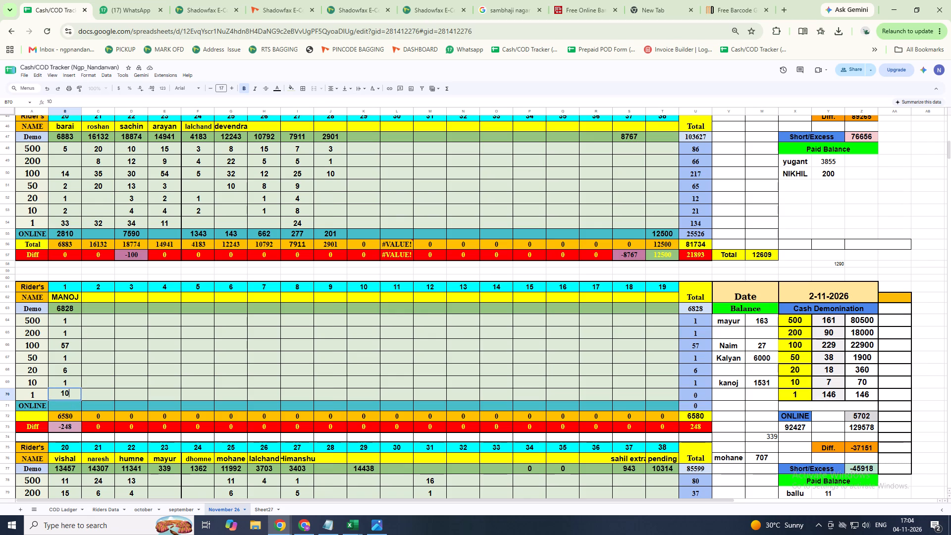
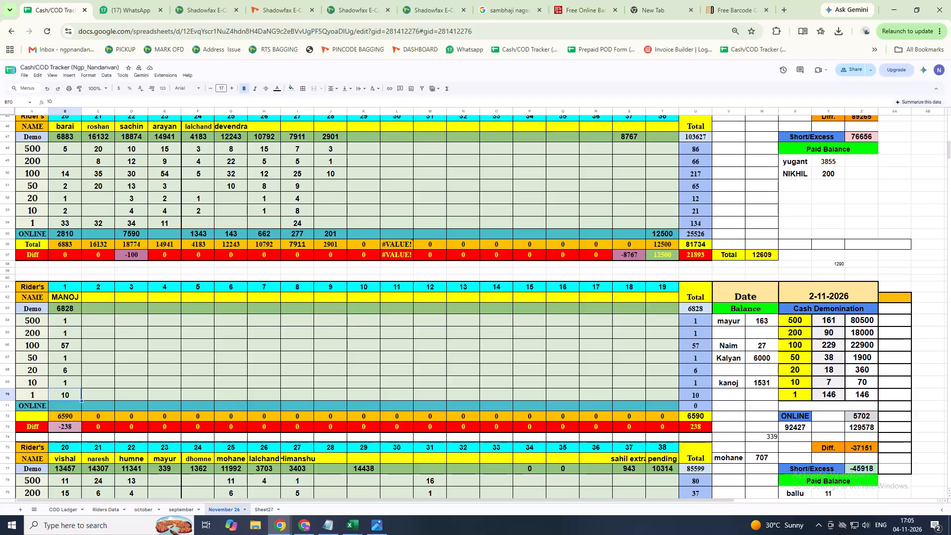
Set MANOJ's count to 0 for denomination 1 and 2 for denomination 10 in the 2-11-2026 block.
key("0")
key("Up")
key("2")
key("Return")
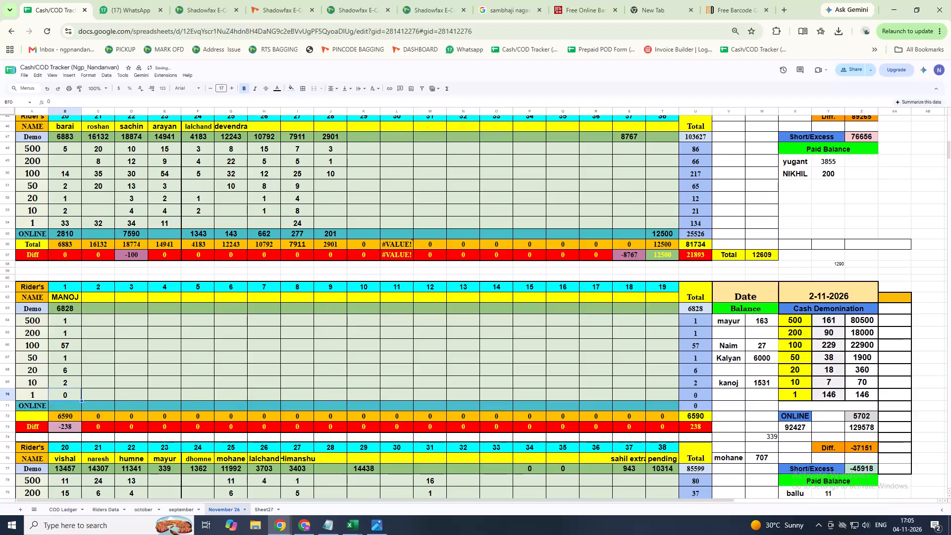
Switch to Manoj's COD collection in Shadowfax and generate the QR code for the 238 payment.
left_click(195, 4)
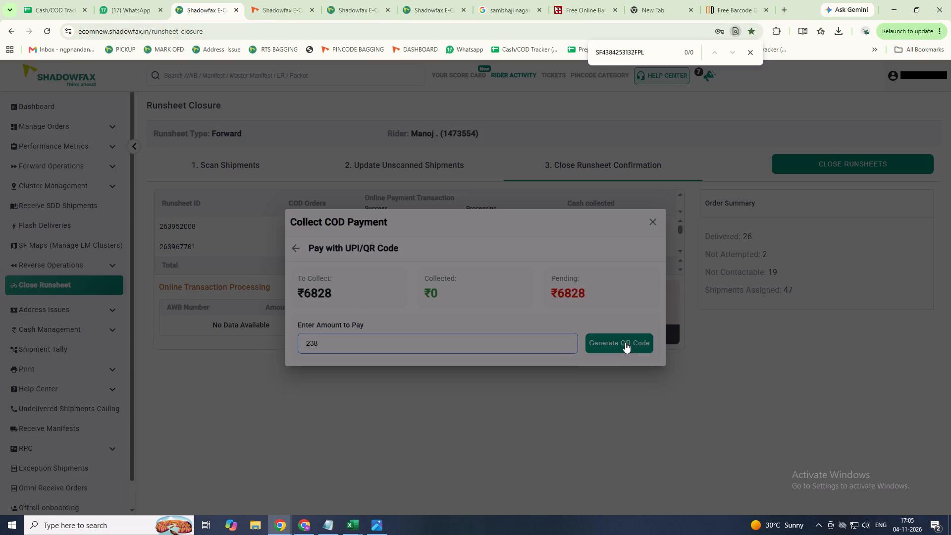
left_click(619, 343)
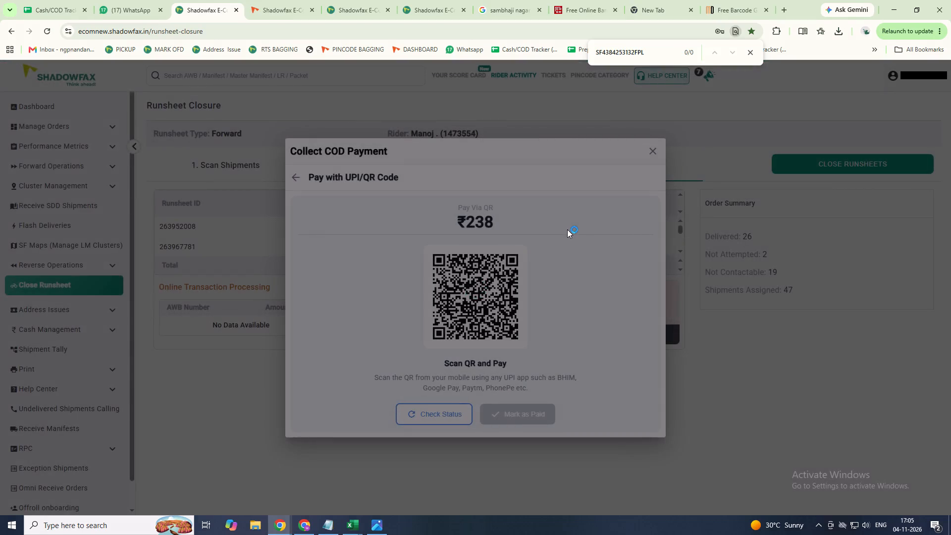
Back in the Cash/COD Tracker, set MANOJ's count for denomination 1 to 5 in the 2-11-2026 block.
double_click(58, 5)
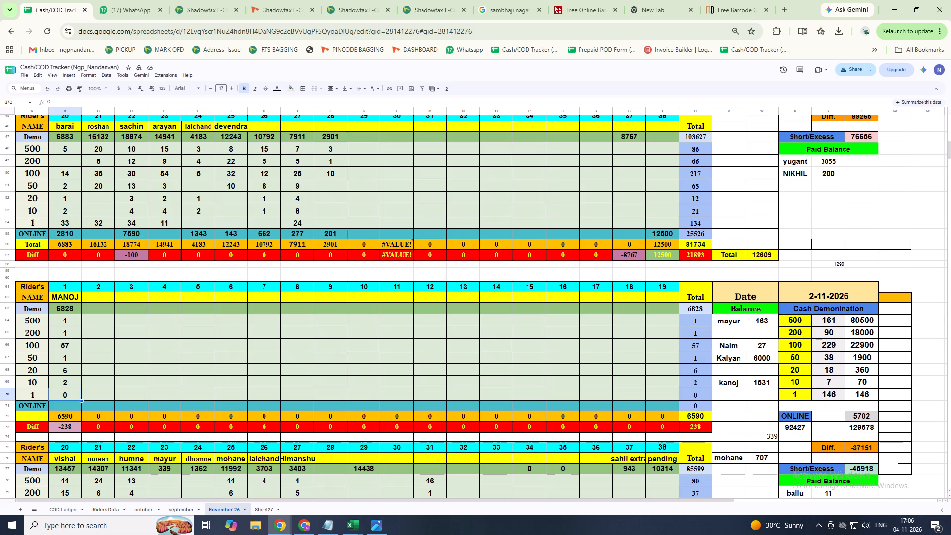
key("5")
key("Return")
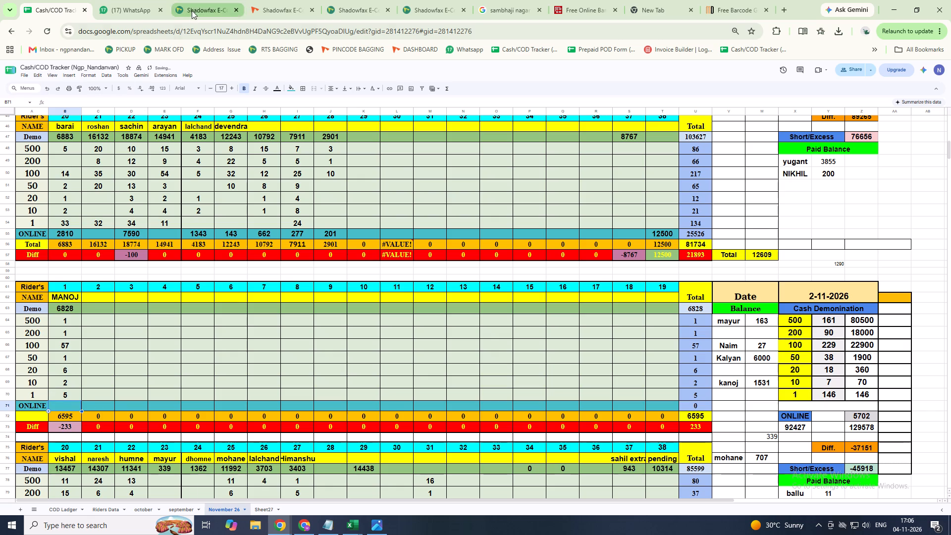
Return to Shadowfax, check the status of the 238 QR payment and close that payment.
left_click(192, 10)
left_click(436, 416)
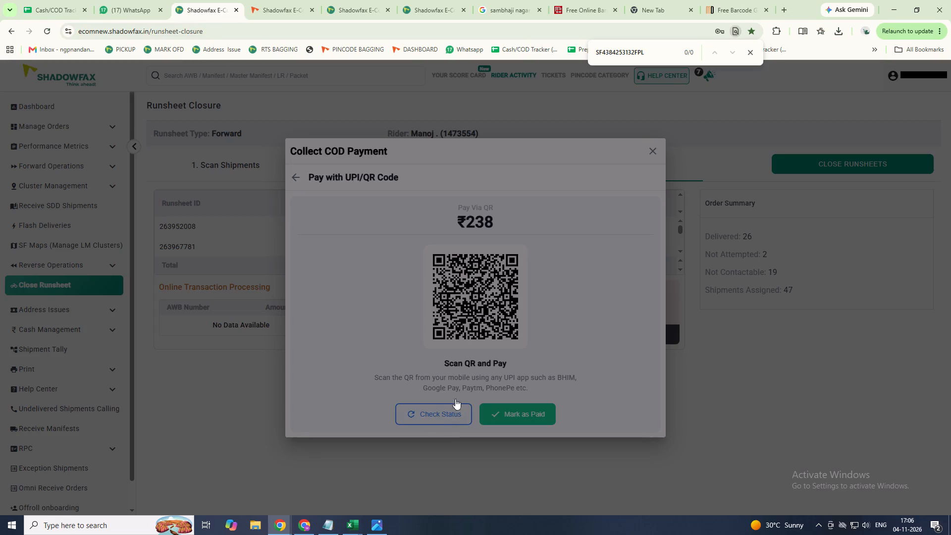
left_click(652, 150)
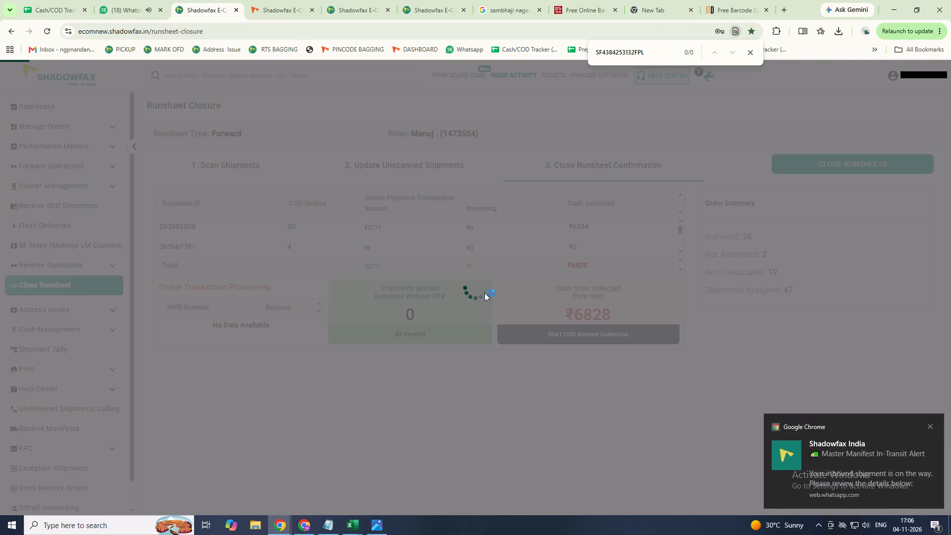
Restart Manoj's COD amount collection with UPI/QR code, generate a QR code for 233 and finish the payment.
left_click(554, 337)
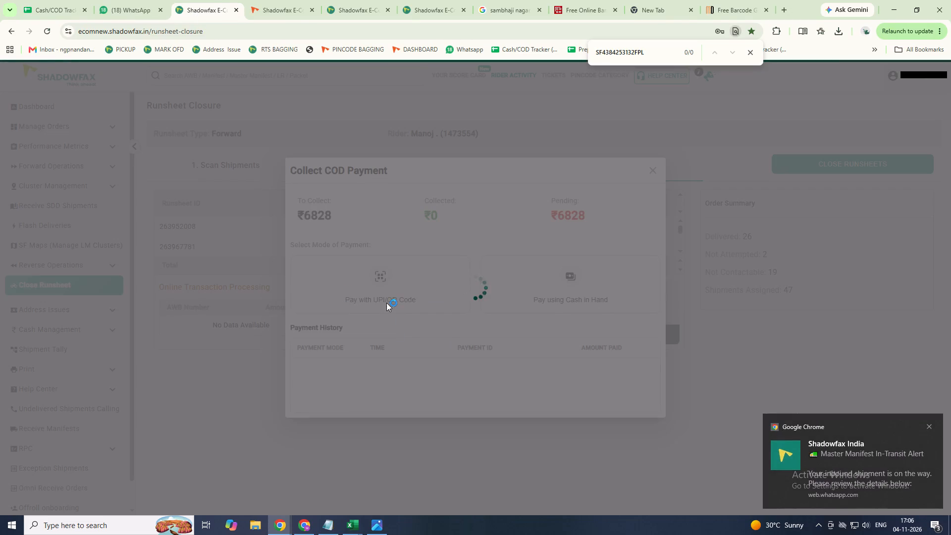
left_click(385, 305)
left_click(344, 341)
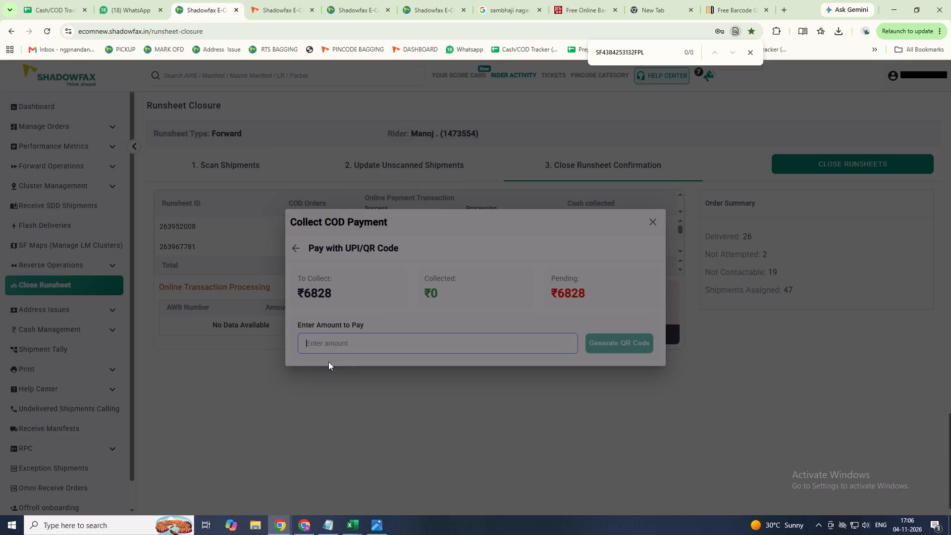
type("233")
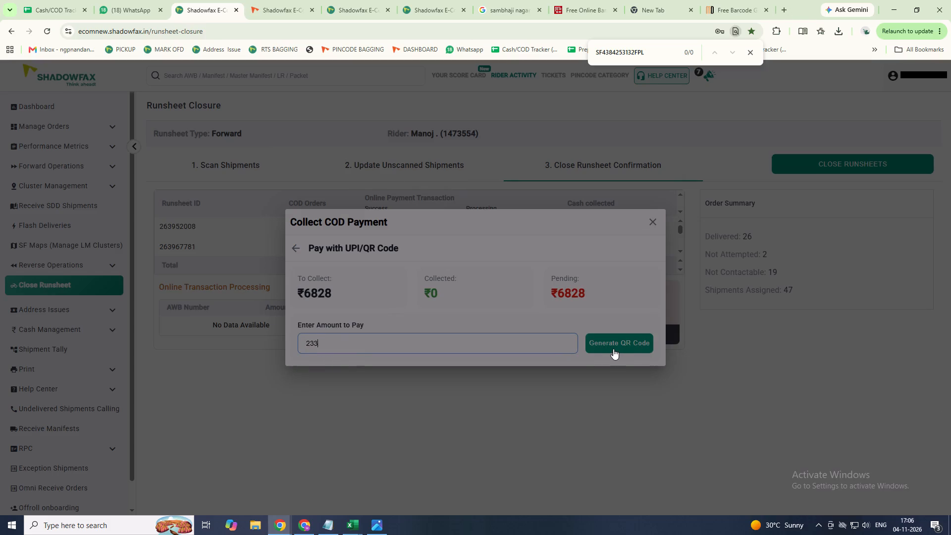
left_click(612, 348)
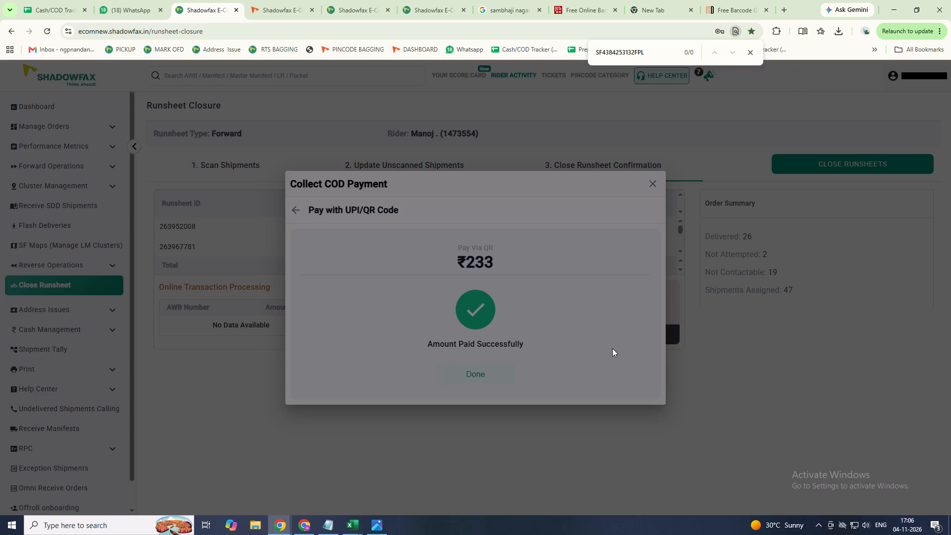
left_click(481, 372)
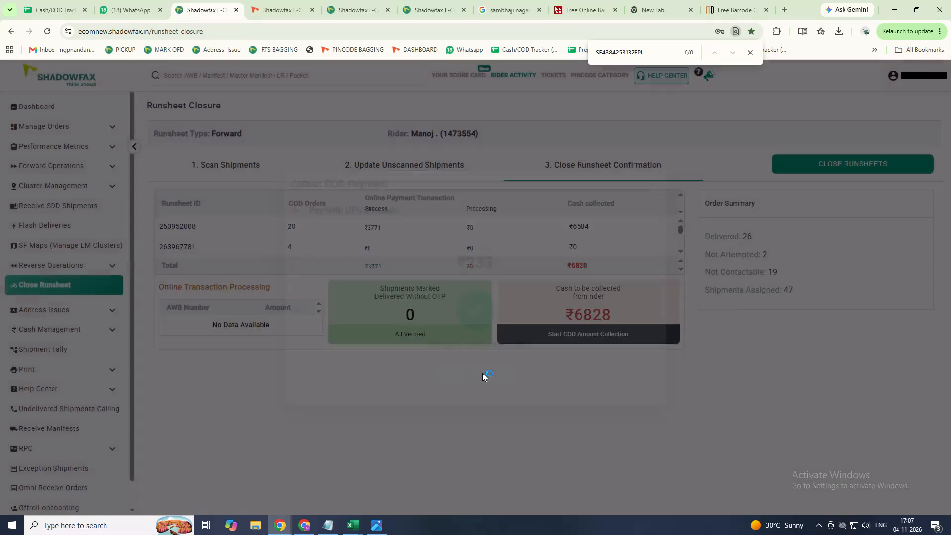
Record 6595 as cash in hand collected from Manoj and close the COD payment dialog.
double_click(558, 336)
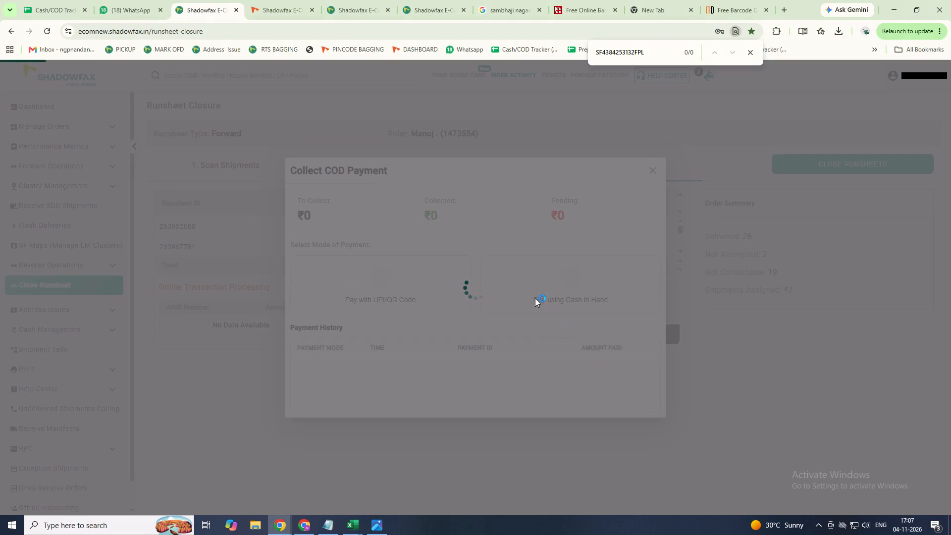
left_click(523, 300)
left_click(489, 347)
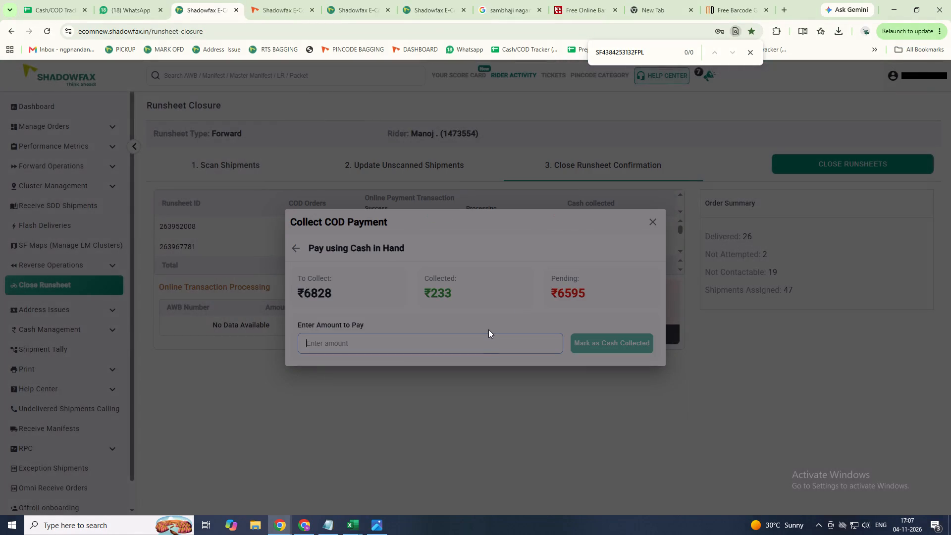
type("6595")
left_click(611, 348)
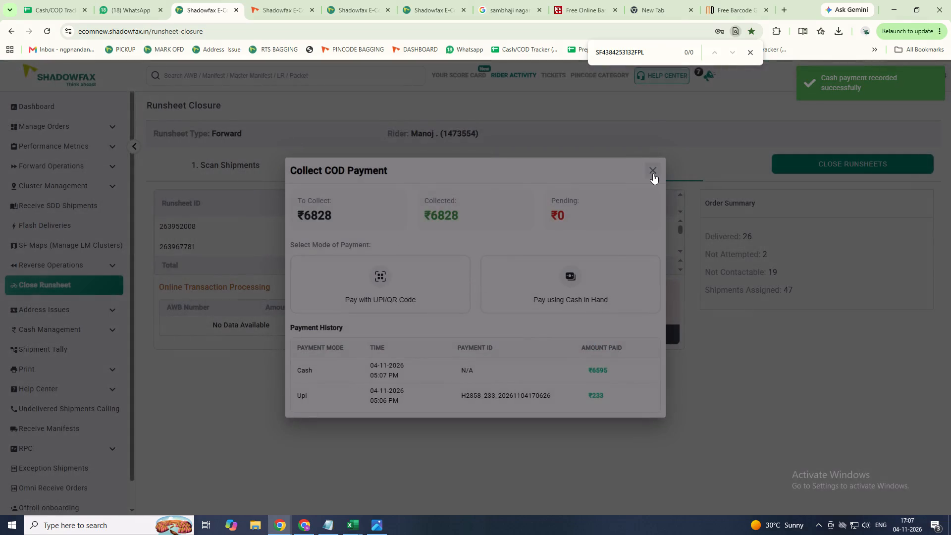
left_click(653, 173)
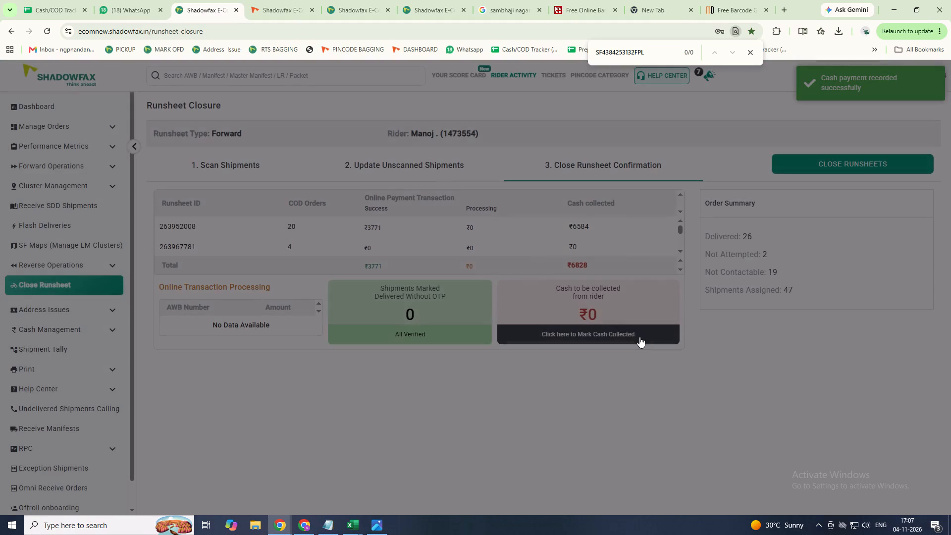
Mark Manoj's cash as collected and close his runsheets.
left_click(639, 337)
left_click(790, 168)
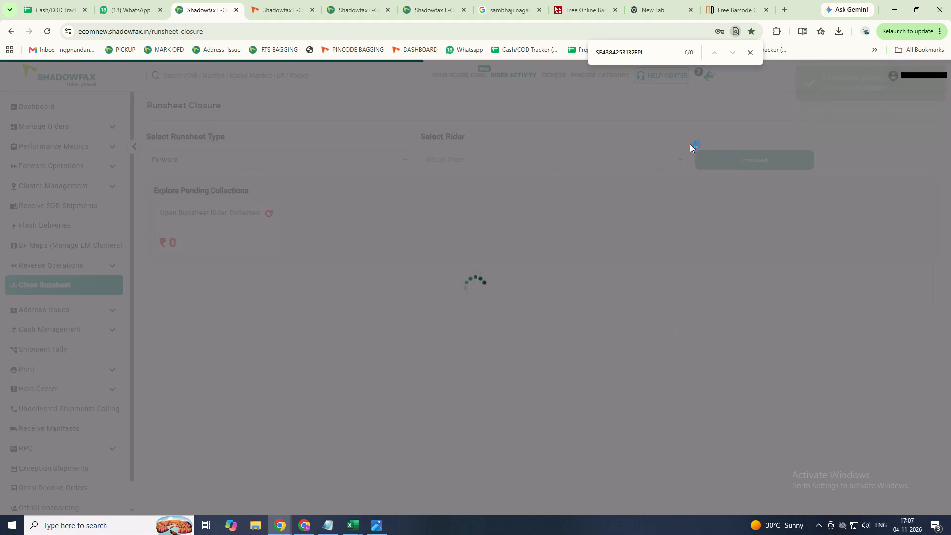
In the Cash/COD Tracker, enter 233 as MANOJ's ONLINE amount in the 2-11-2026 block.
double_click(71, 4)
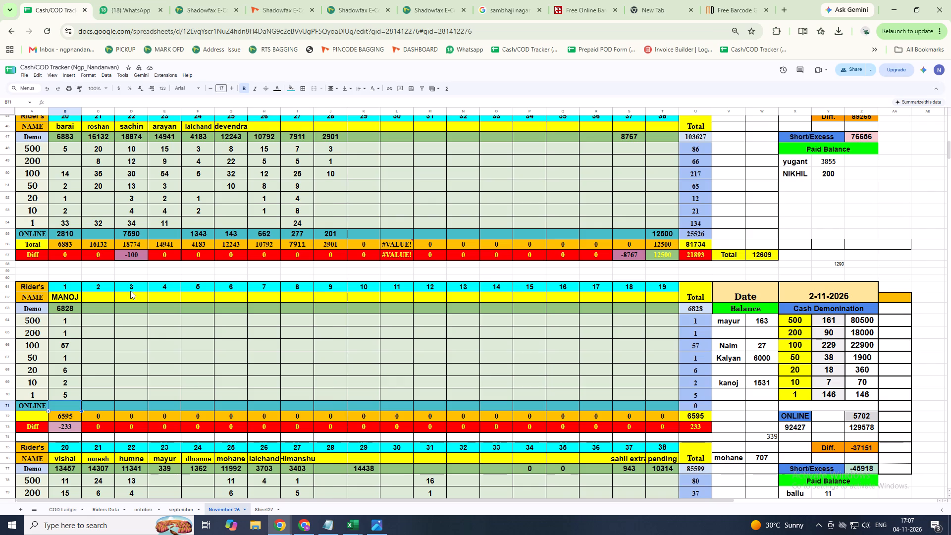
left_click(66, 407)
type("233")
key("Return")
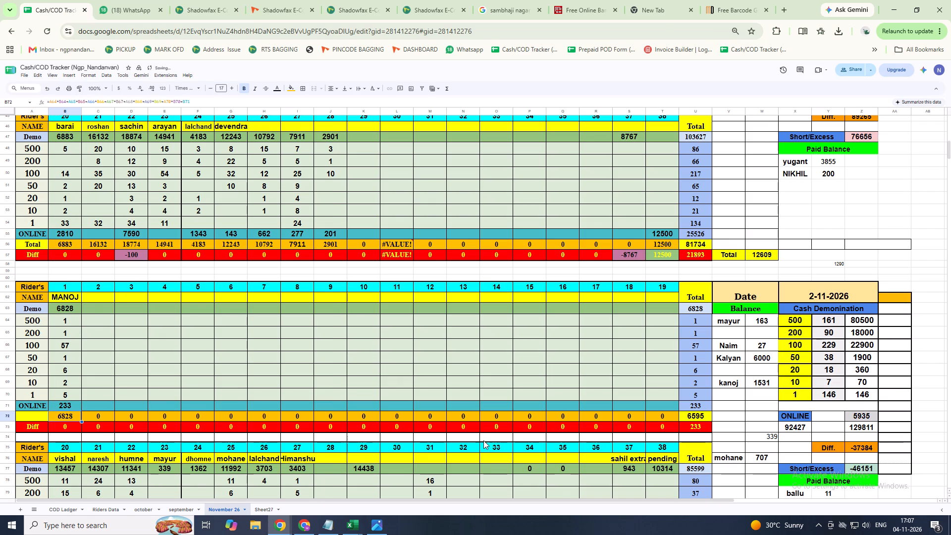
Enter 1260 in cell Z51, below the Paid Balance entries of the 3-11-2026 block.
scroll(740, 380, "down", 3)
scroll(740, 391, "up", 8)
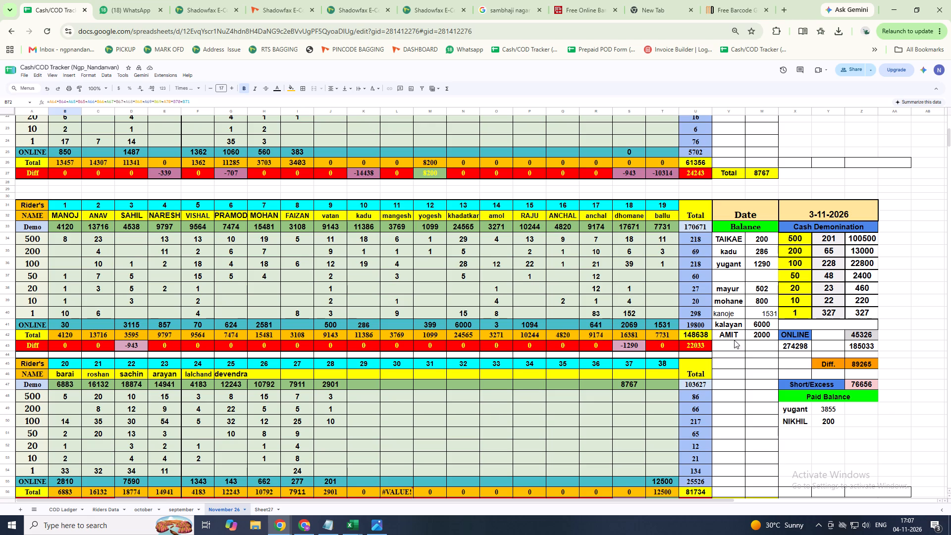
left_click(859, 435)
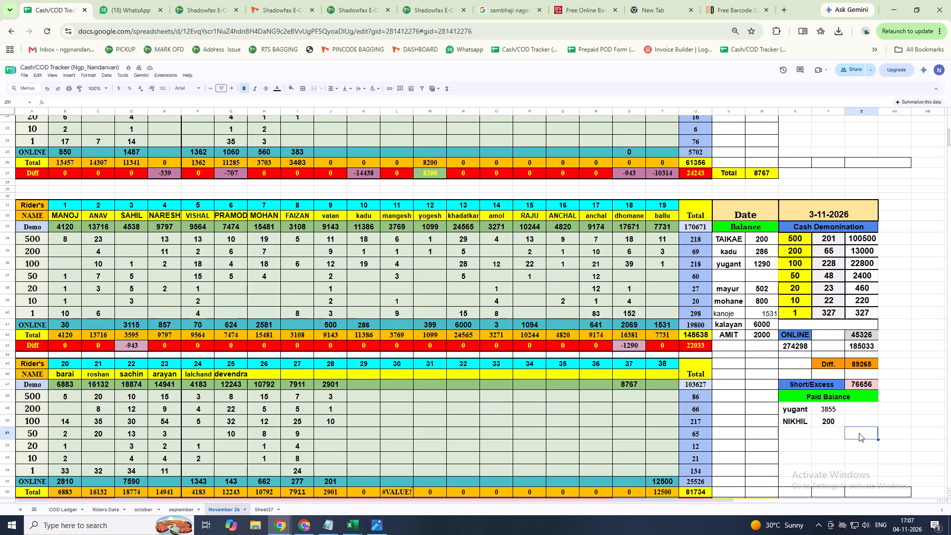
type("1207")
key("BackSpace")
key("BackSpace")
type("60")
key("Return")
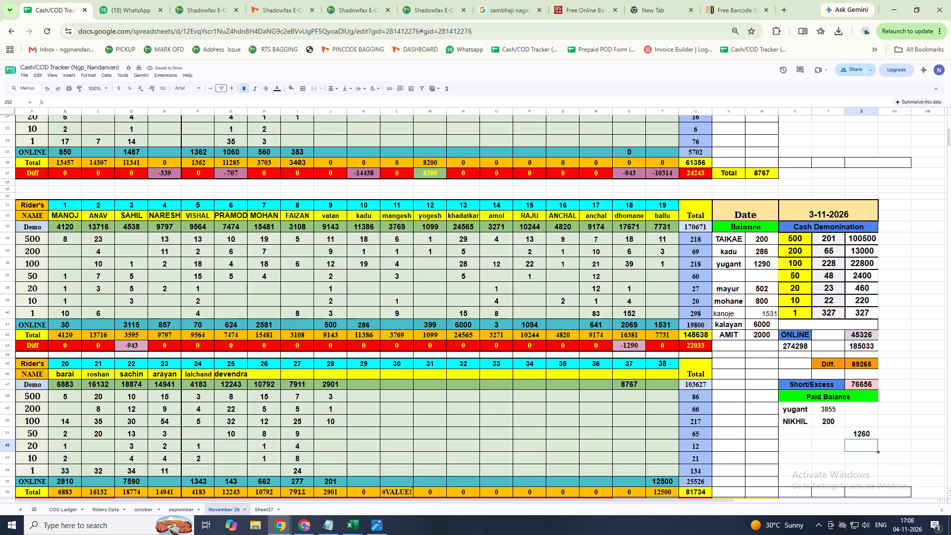
Set cell Z51, below the 3-11-2026 Paid Balance entries, to 1207.
key("Up")
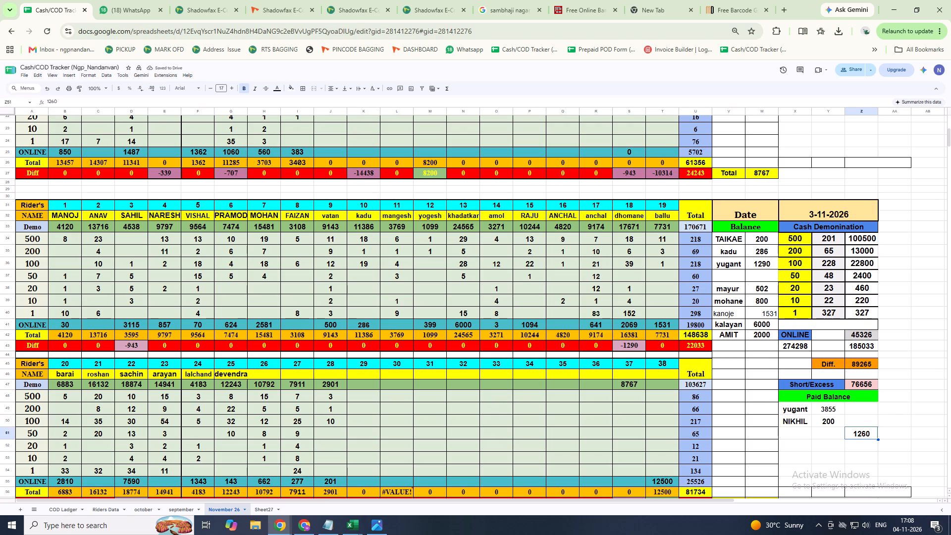
key("1")
key("BackSpace")
key("BackSpace")
type("1207")
key("Return")
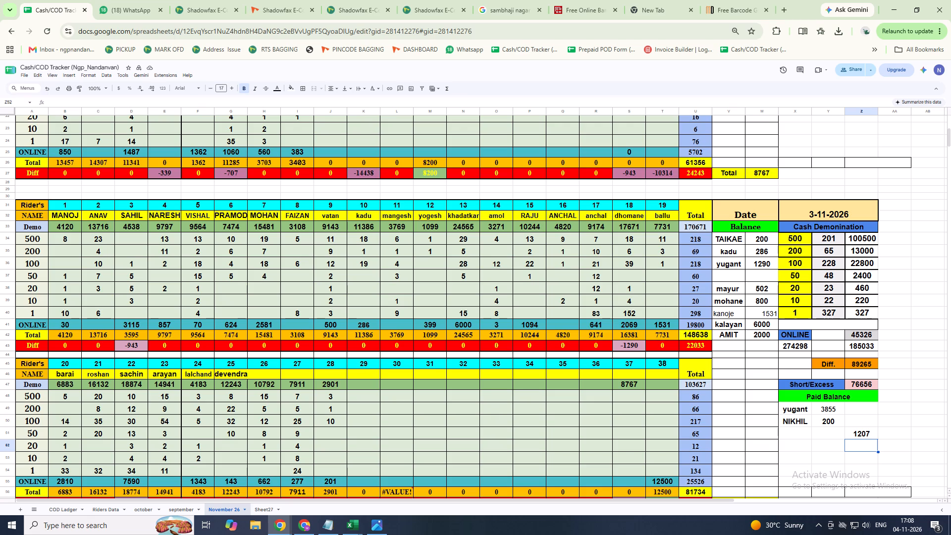
Switch to Shadowfax and bring up the close runsheet confirmation for rider Vishal's Forward runsheets.
scroll(697, 313, "down", 4)
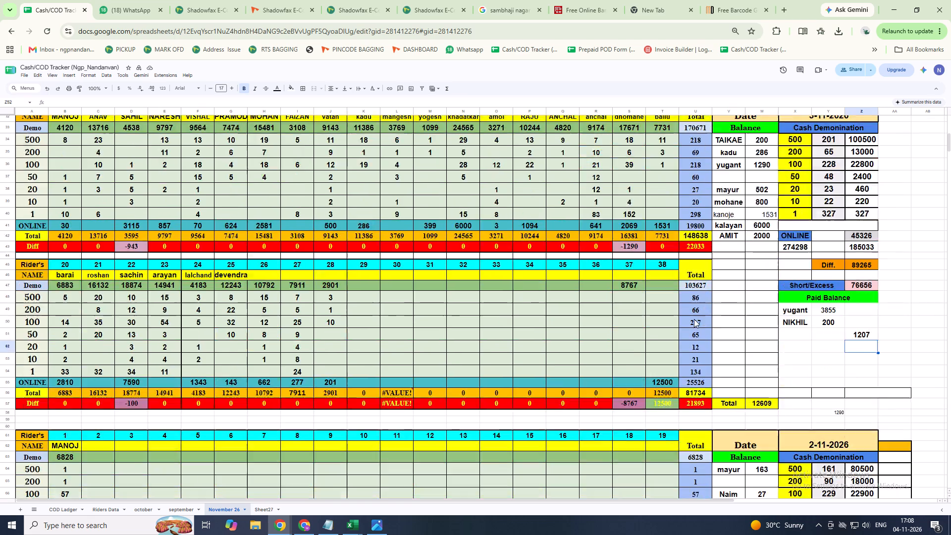
scroll(680, 323, "down", 5)
scroll(467, 369, "up", 2)
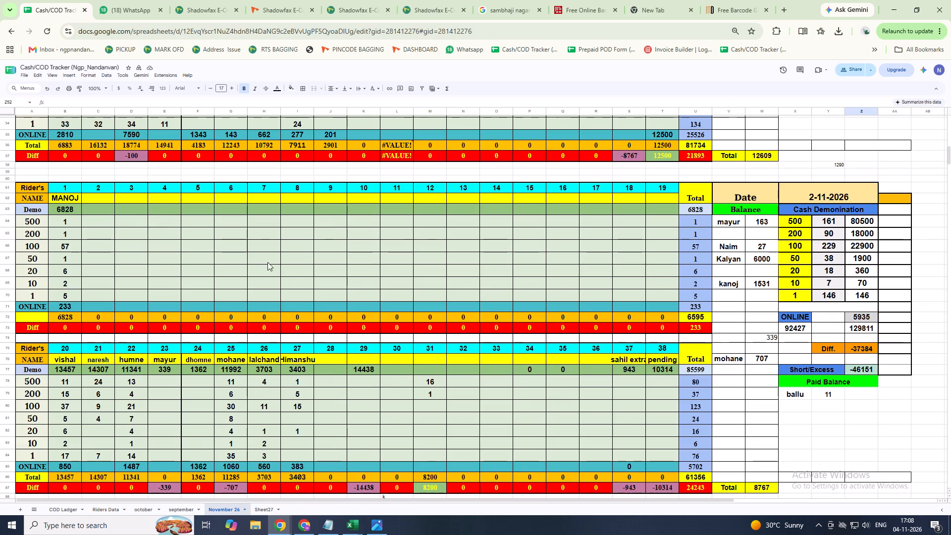
left_click(93, 203)
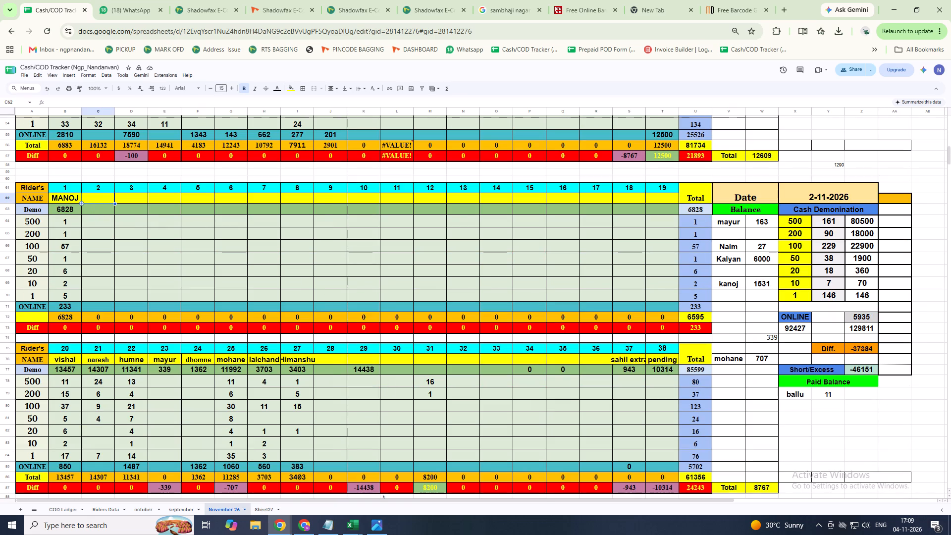
left_click(344, 9)
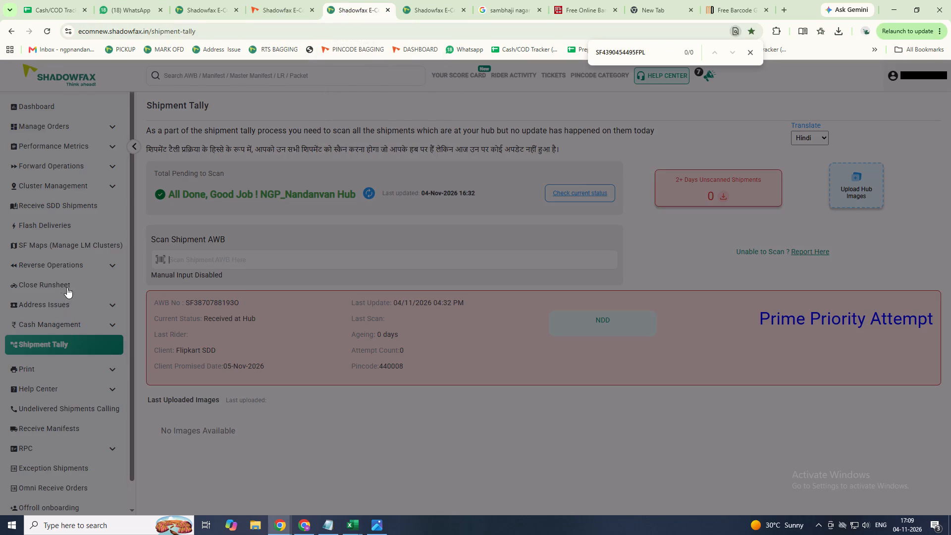
left_click(192, 6)
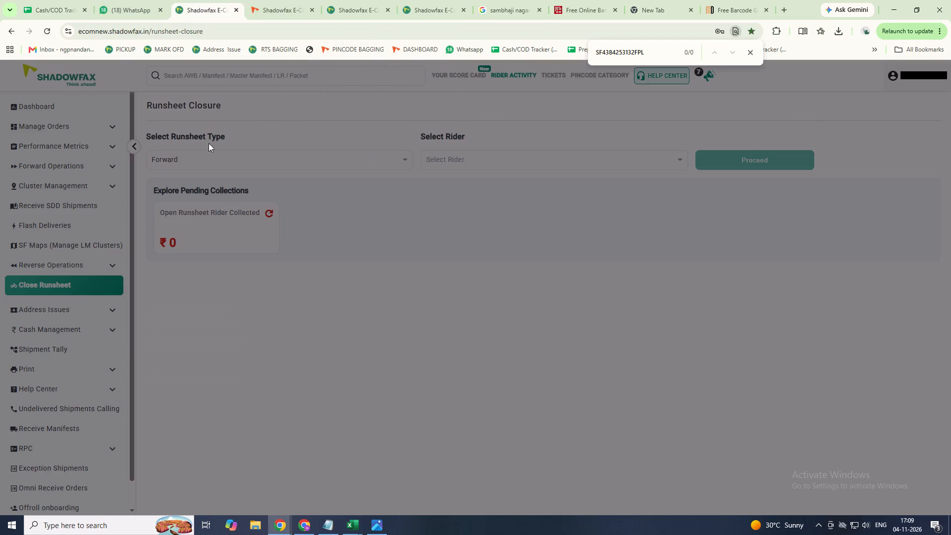
left_click(443, 159)
type("VISH")
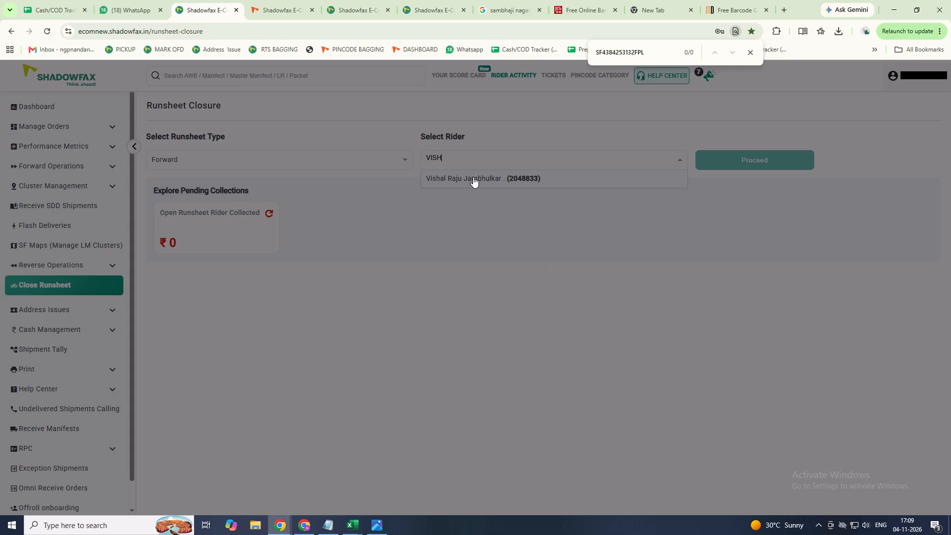
left_click_drag(473, 177, 480, 178)
left_click(736, 164)
left_click(607, 165)
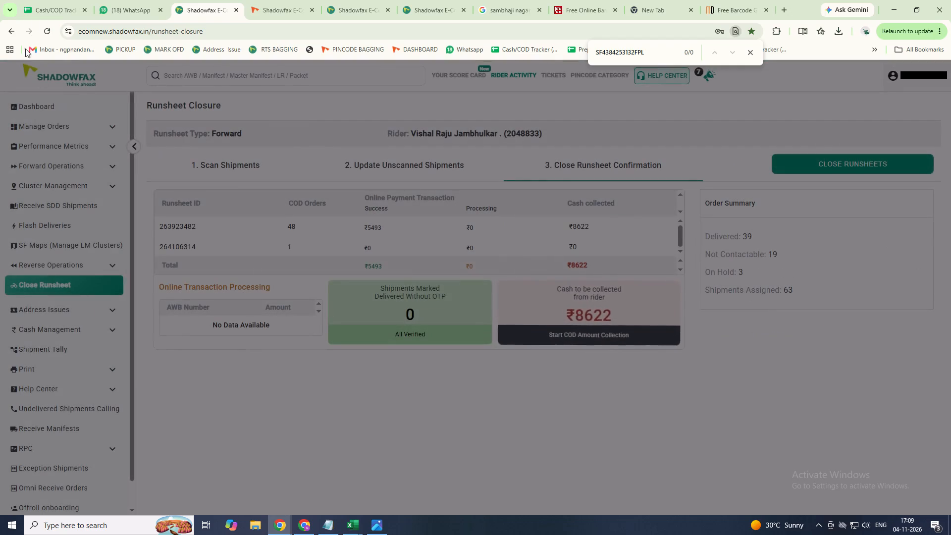
In the Cash/COD Tracker's 2-11-2026 block, add rider 2 with the name VISHAL and a Demo amount of 8622.
left_click(38, 4)
left_click(109, 205)
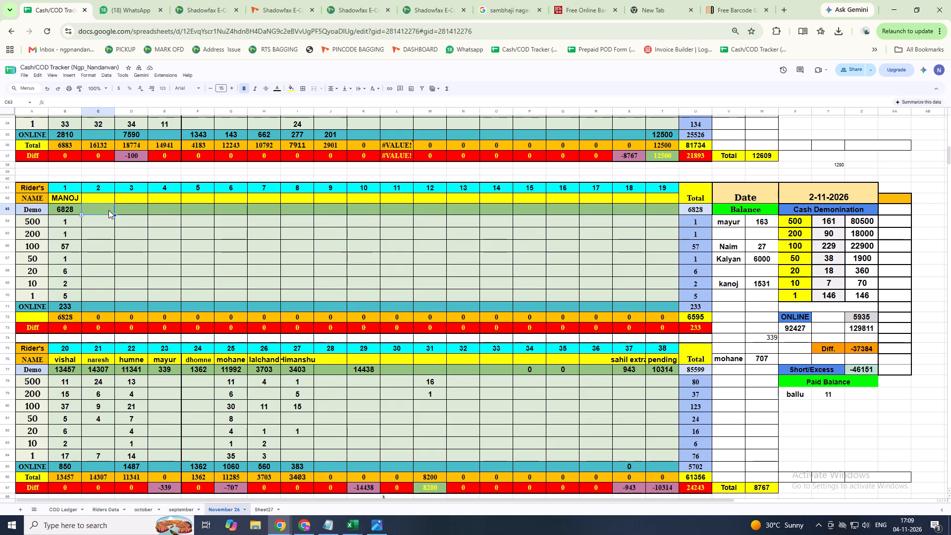
type("8622")
key("Up")
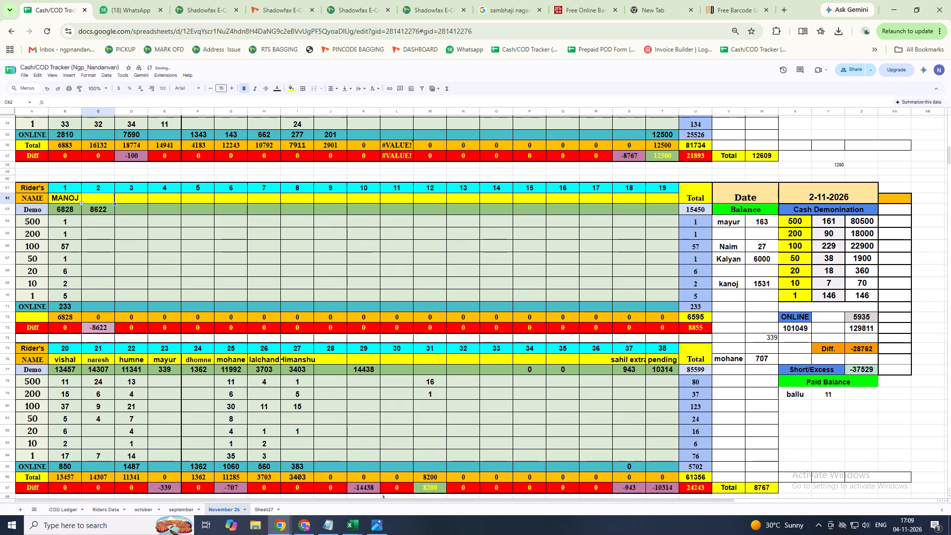
type("VISHAL")
key("Return")
Enter VISHAL's note counts in the 2-11-2026 block: 12 for 500 and 6 for 200.
key("Return")
key("Return")
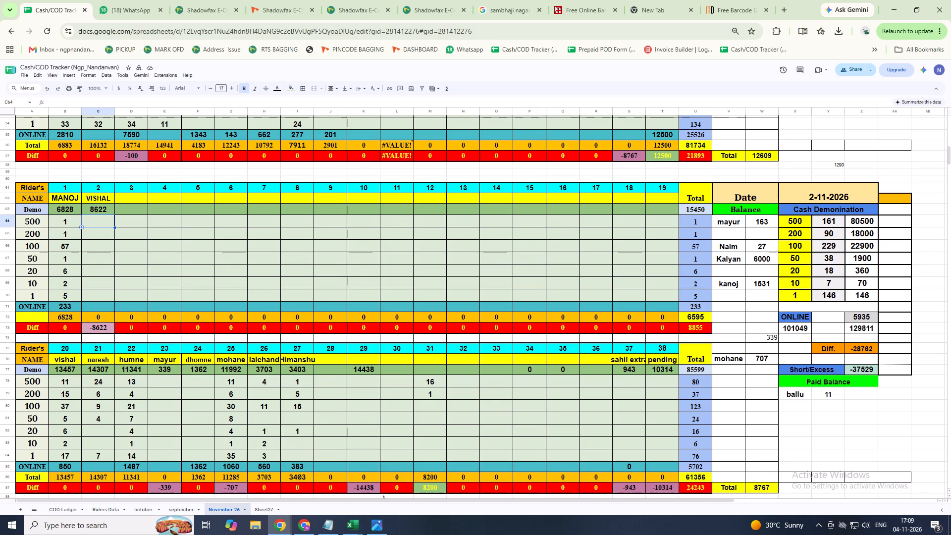
type("12")
key("Return")
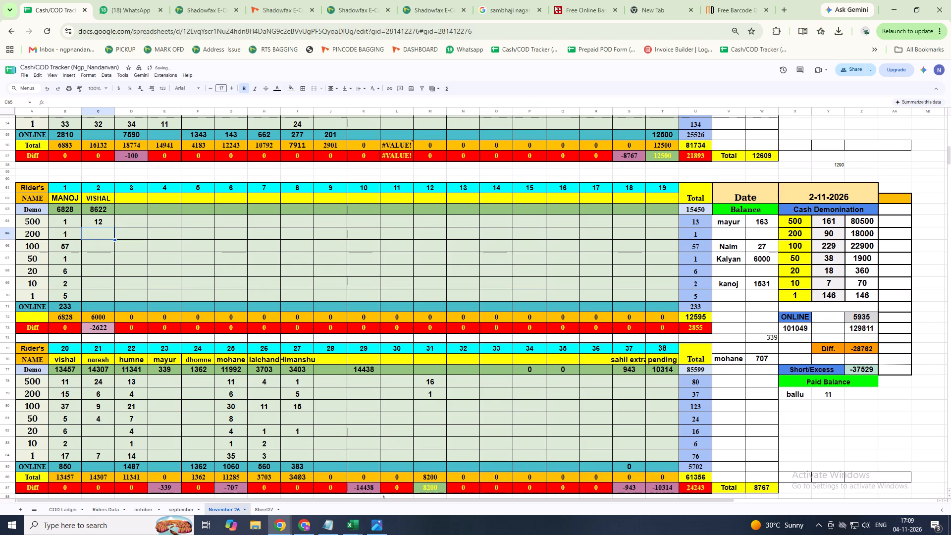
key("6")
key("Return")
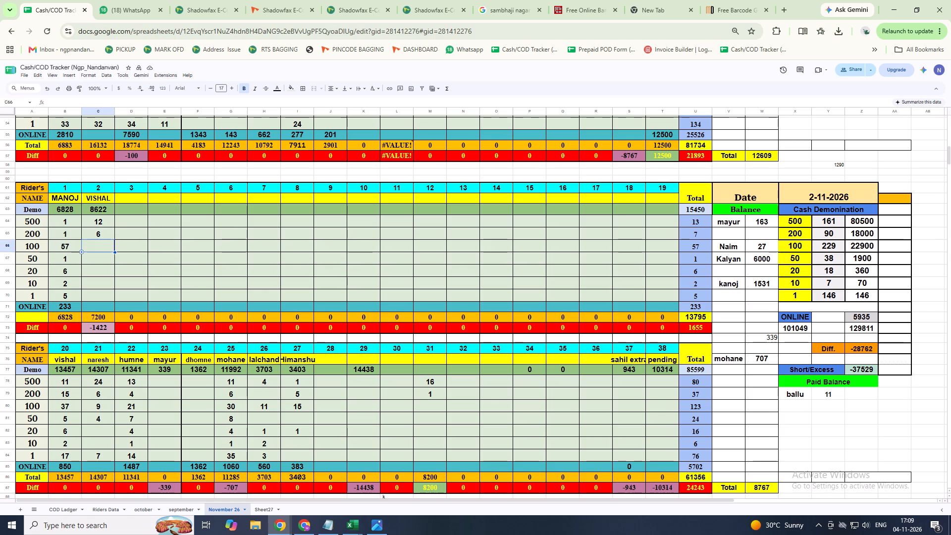
Complete VISHAL's denomination counts in the 2-11-2026 block: 12 for 100, 1 for 50, 1 for 20 and 2 for 10.
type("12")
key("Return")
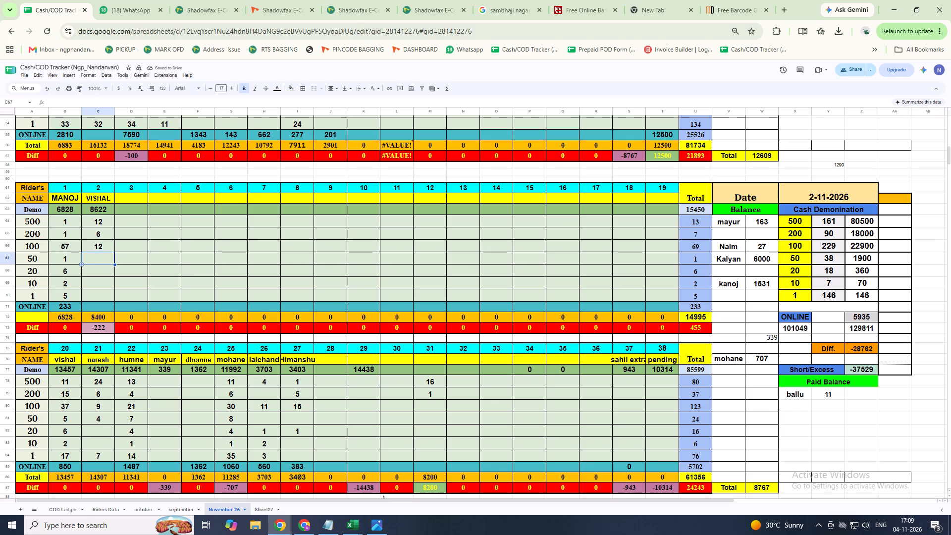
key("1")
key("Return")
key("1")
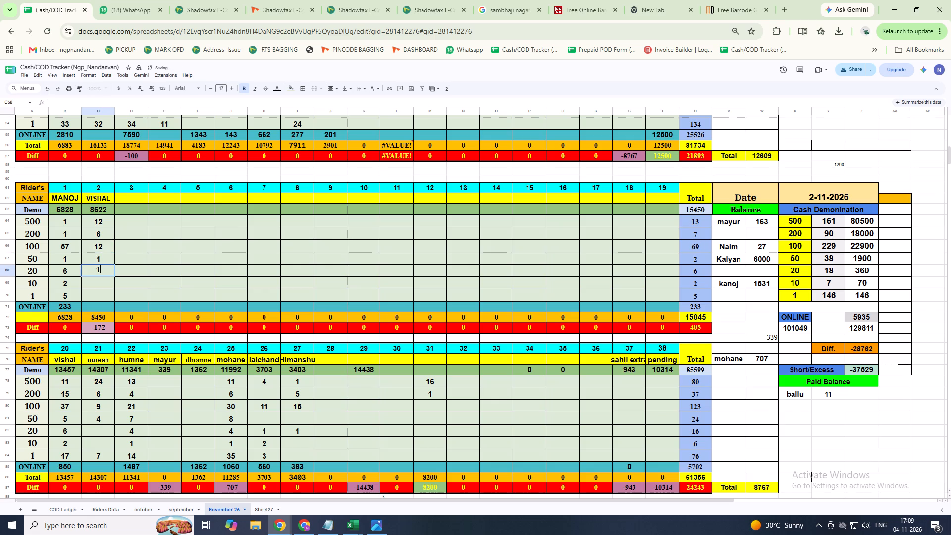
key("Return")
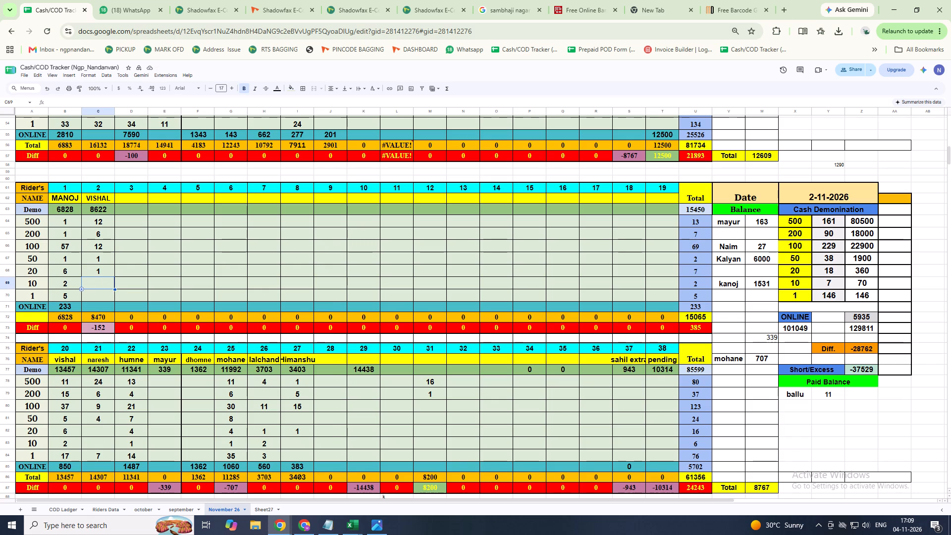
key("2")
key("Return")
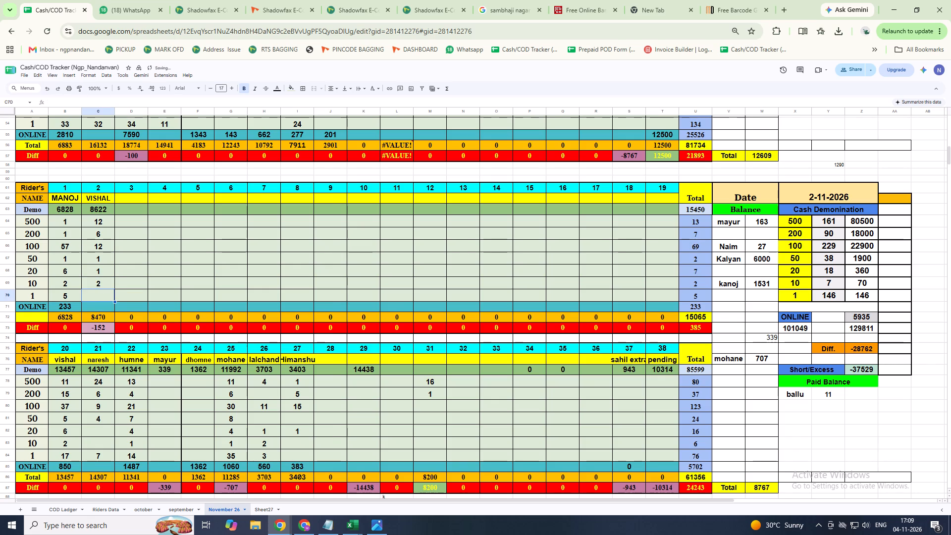
Switch to Shadowfax and return to the close runsheet confirmation for rider Vishal.
left_click(207, 8)
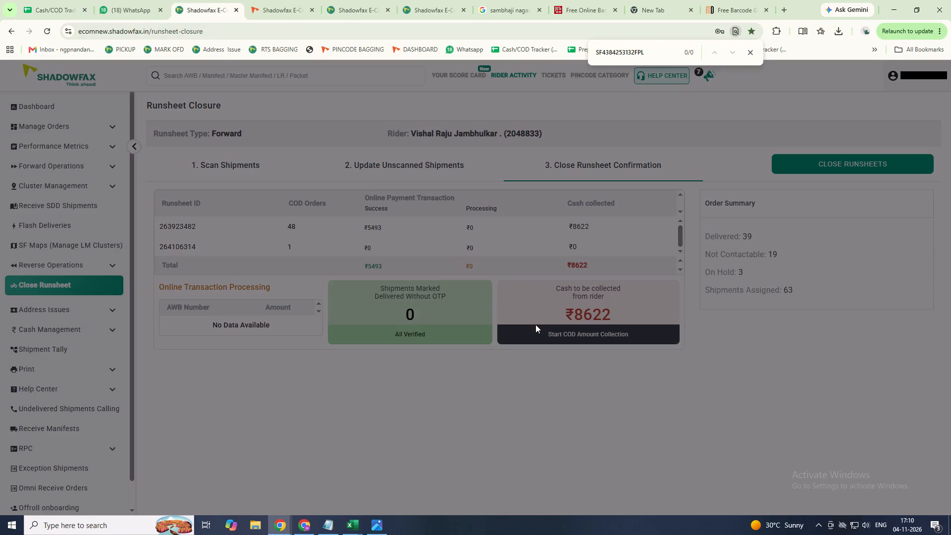
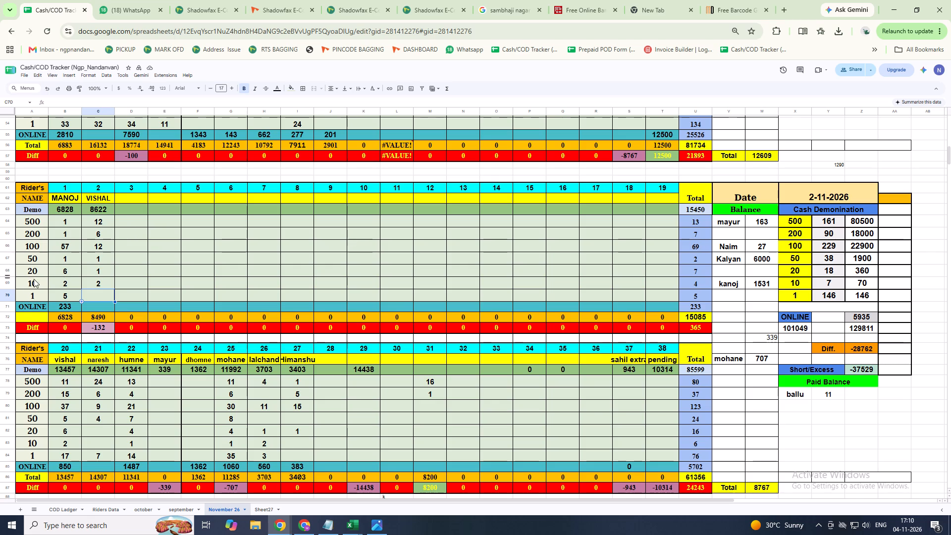
Change VISHAL's count of 50 notes in the 2-11-2026 block to 10.
double_click(88, 258)
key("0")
key("Return")
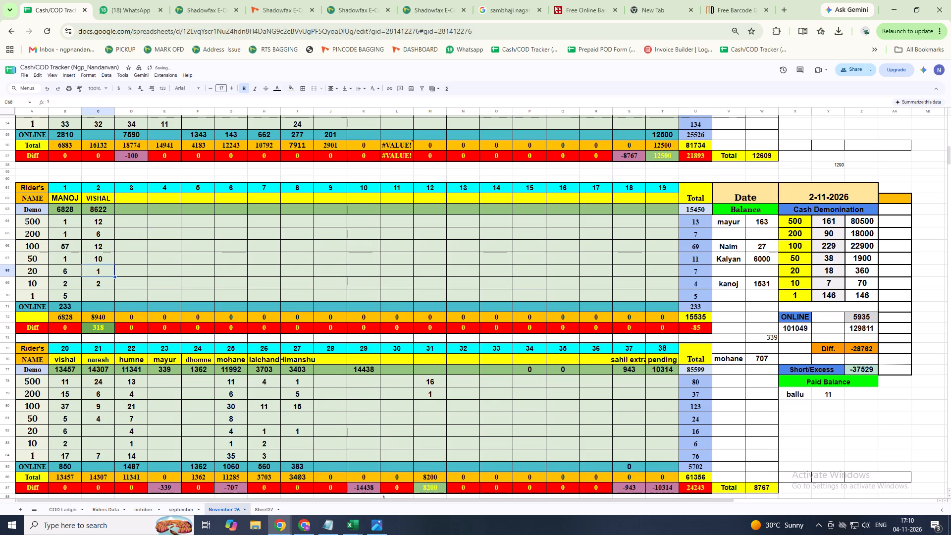
Set VISHAL's remaining counts in the 2-11-2026 block: 0 for 50, 1 for 20, 1 for 10 and 20 for 1.
key("Up")
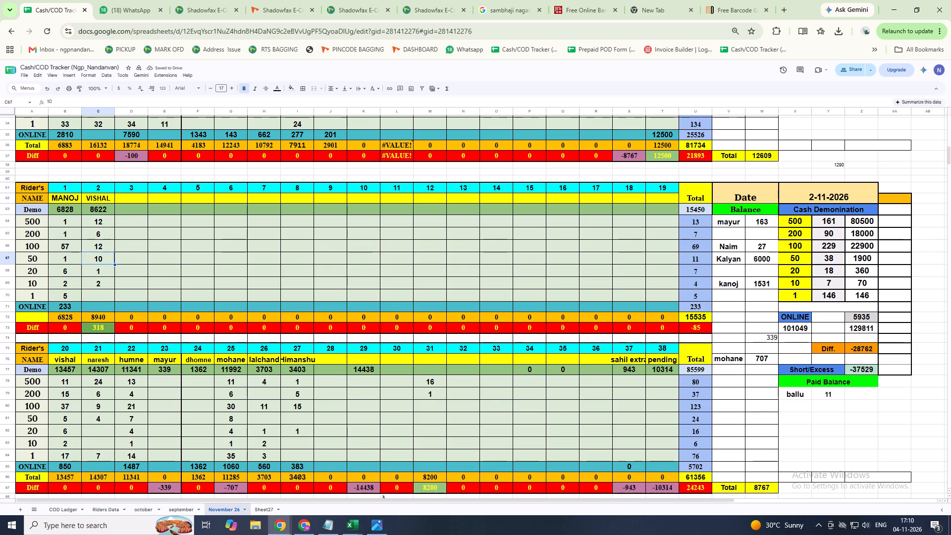
key("0")
key("Return")
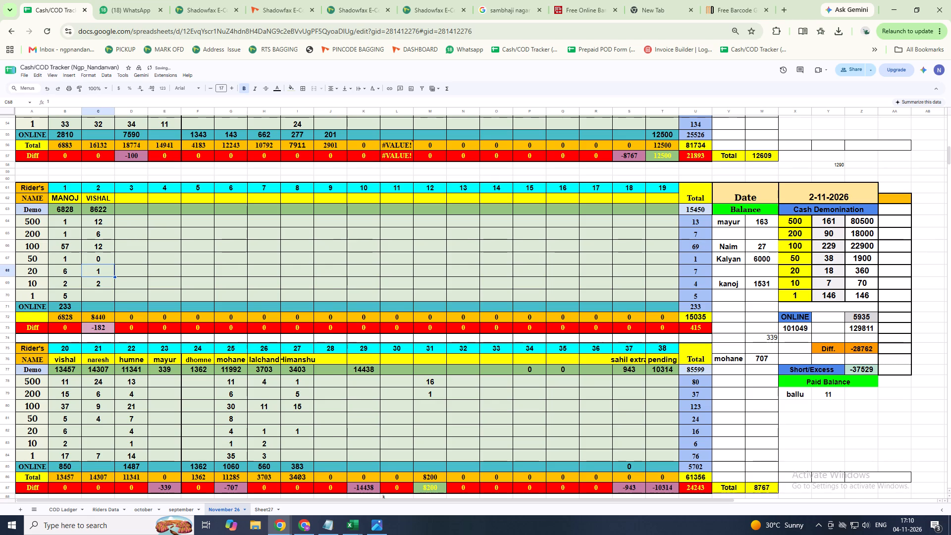
key("1")
key("Return")
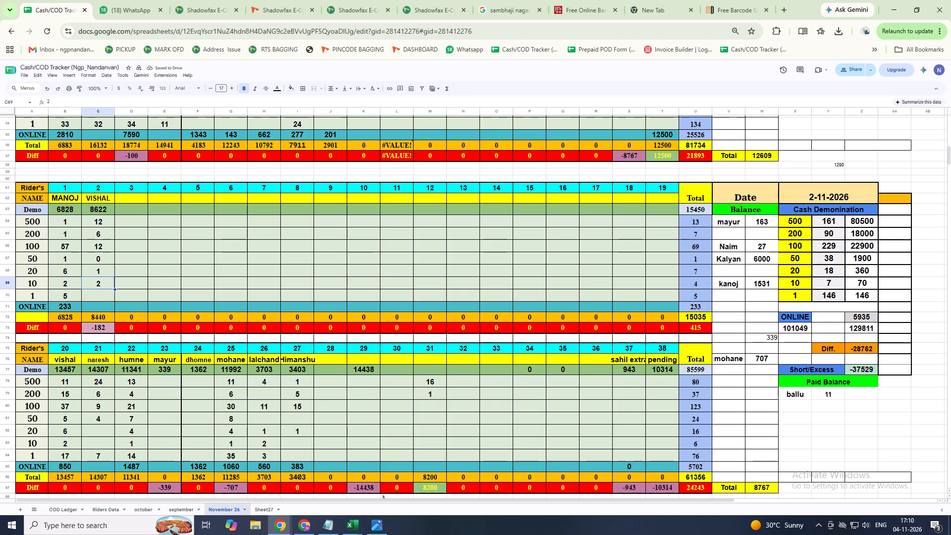
key("1")
key("Return")
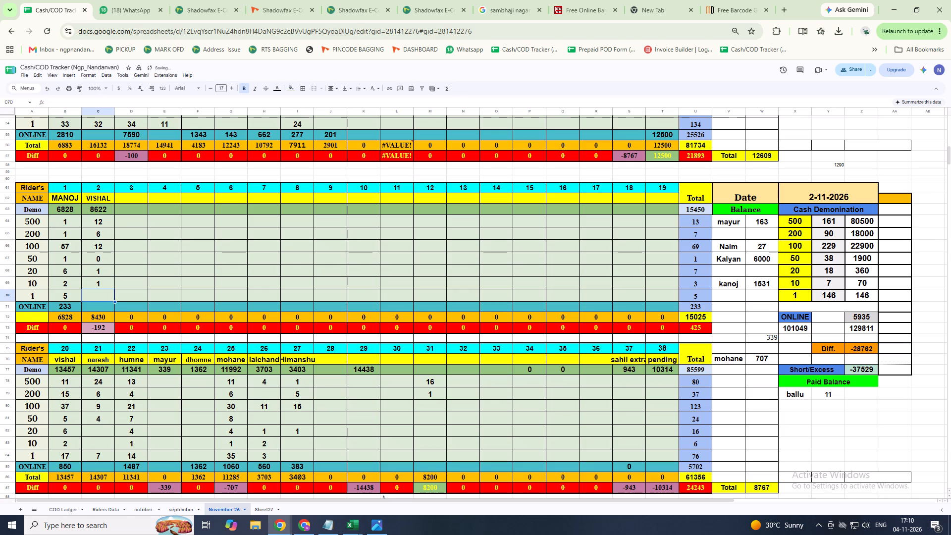
type("20")
key("Return")
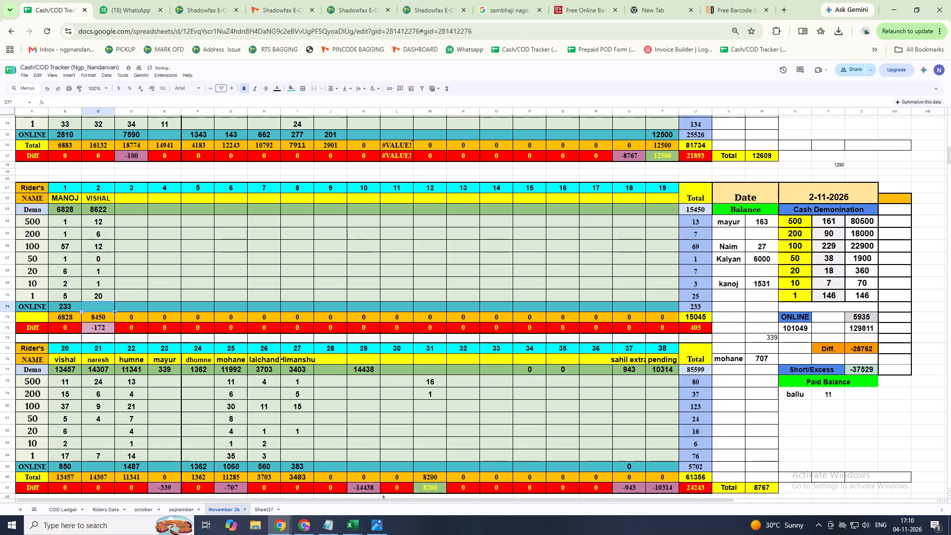
Switch to Shadowfax and collect 172 of Vishal's COD by UPI/QR code.
left_click(191, 3)
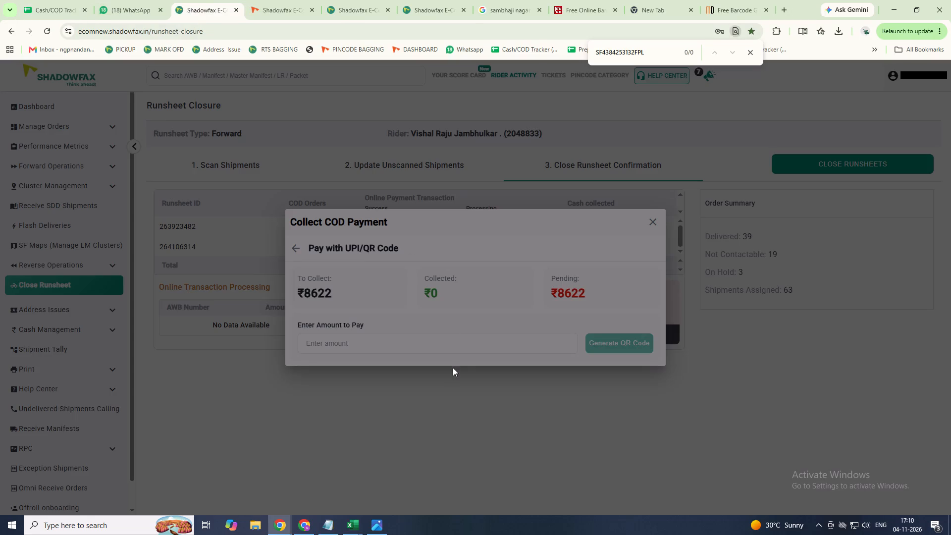
left_click(430, 346)
type("172")
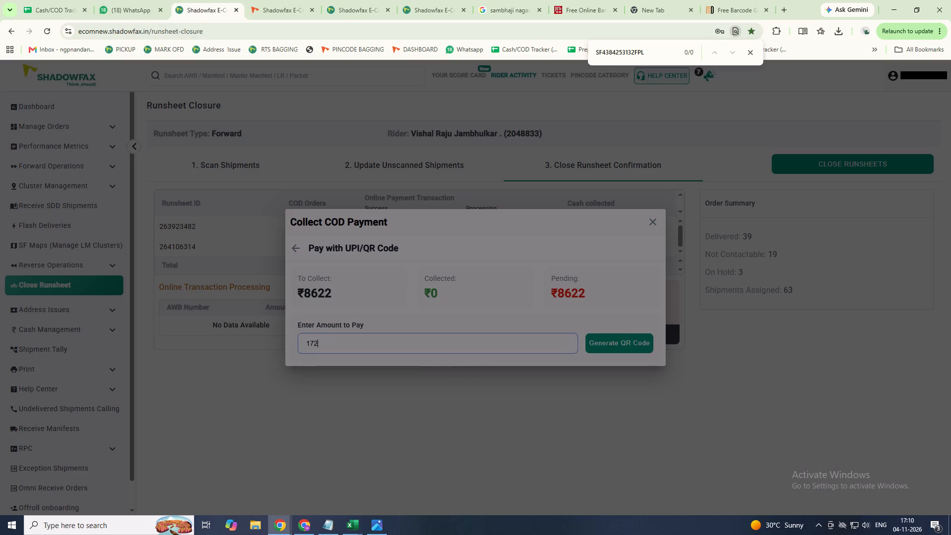
left_click(601, 342)
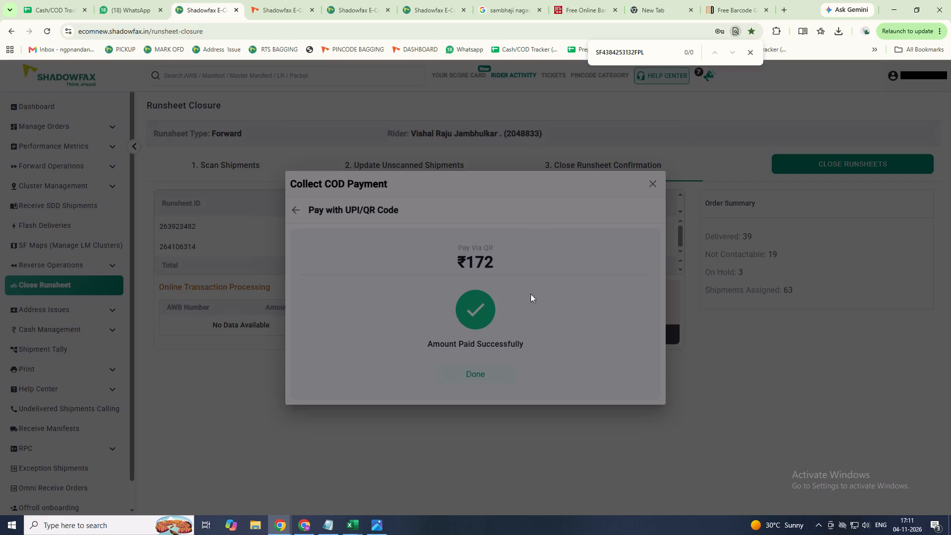
left_click(468, 369)
Record 8450 of Vishal's COD as collected using Cash in Hand.
double_click(590, 336)
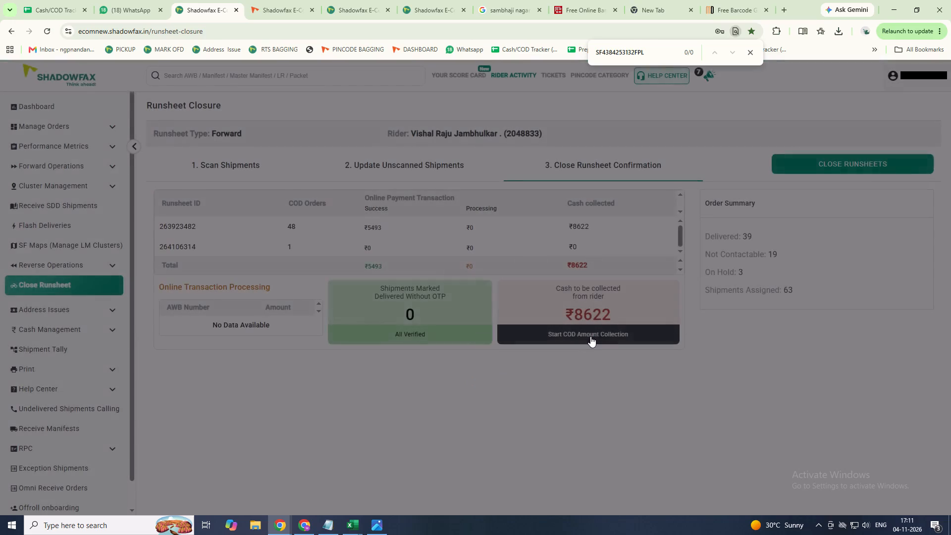
left_click(529, 307)
left_click(523, 305)
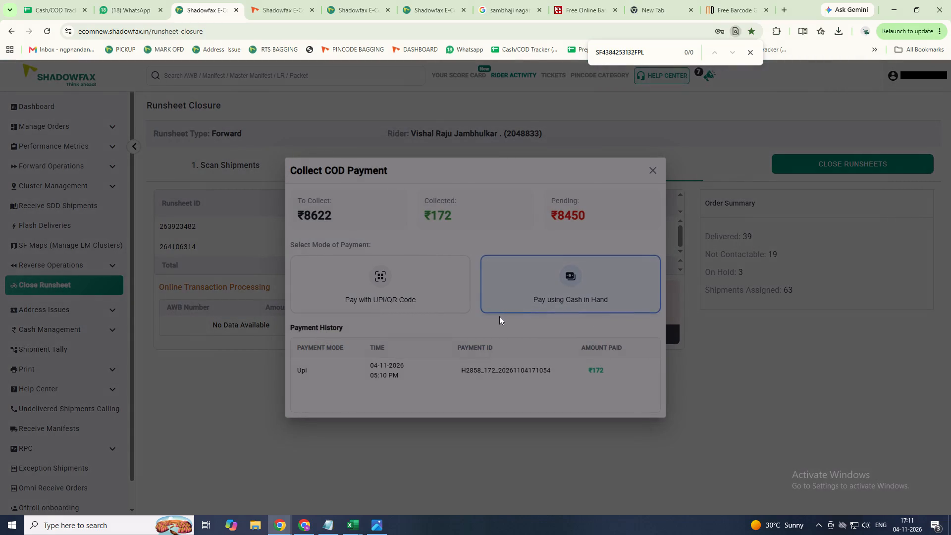
left_click(480, 342)
type("84")
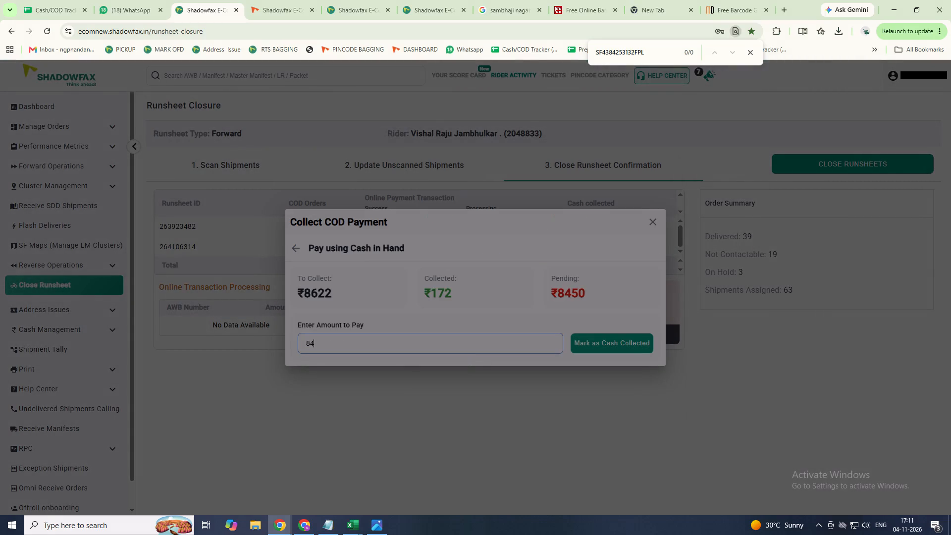
type("50")
double_click(591, 348)
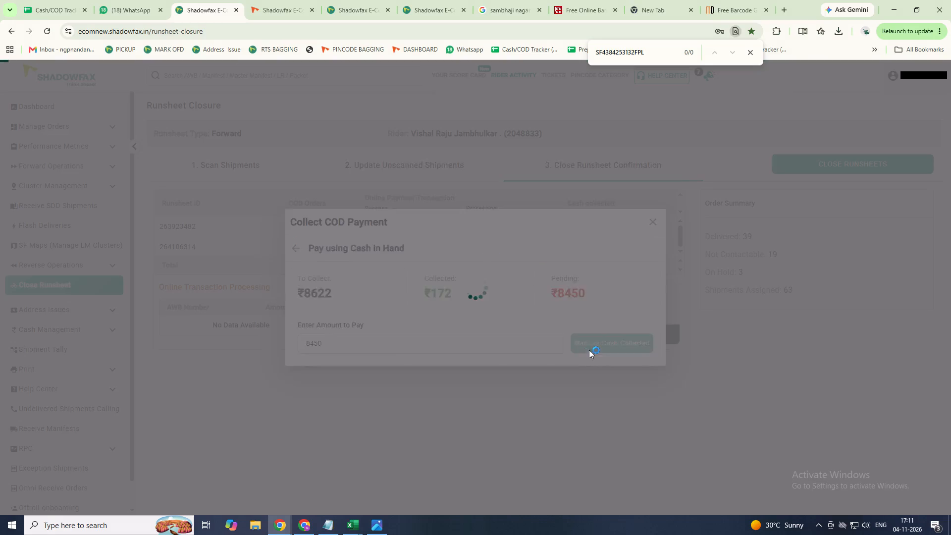
left_click(653, 170)
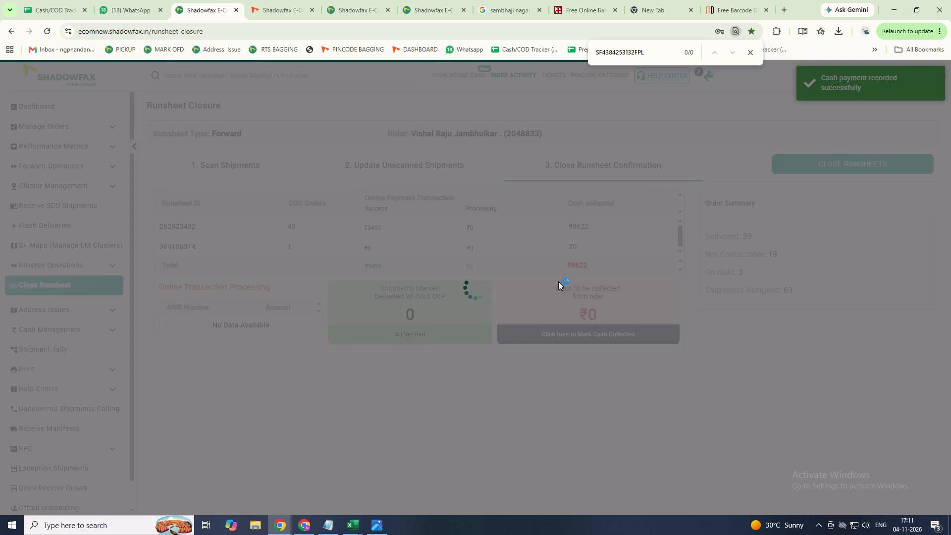
Mark Vishal's cash as collected and close his Forward runsheets.
left_click(588, 334)
left_click(847, 166)
left_click_drag(847, 166, 846, 171)
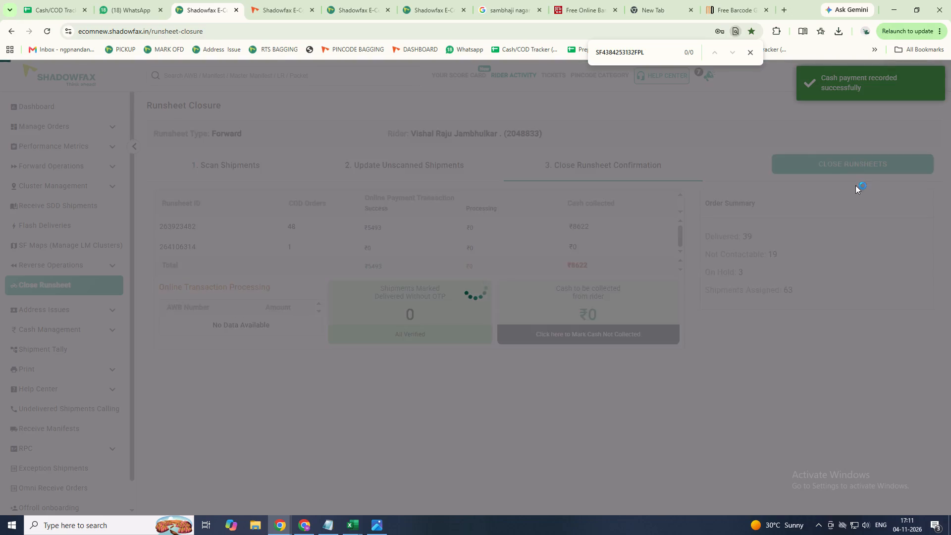
On Shadowfax's Daily Cash Deposit page, generate a UPI Deposit code for 1207.
double_click(330, 12)
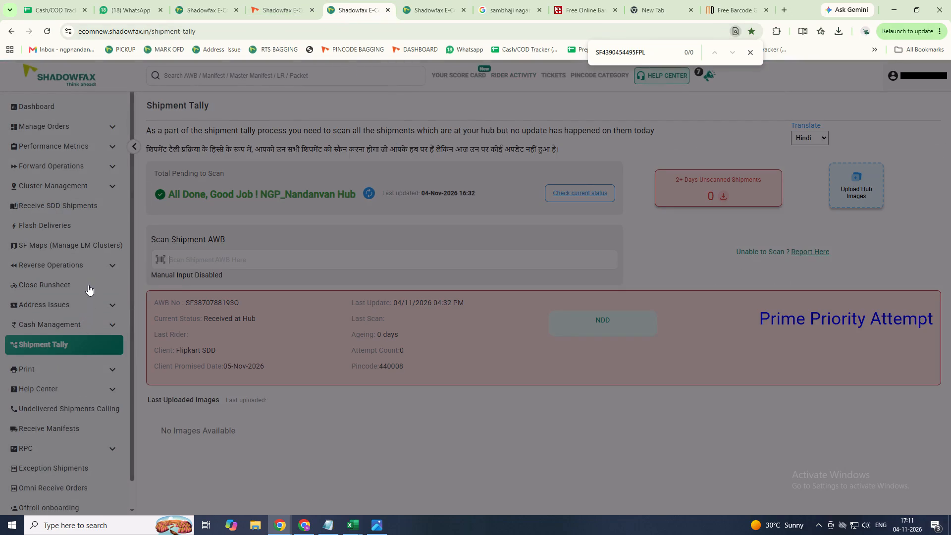
double_click(82, 324)
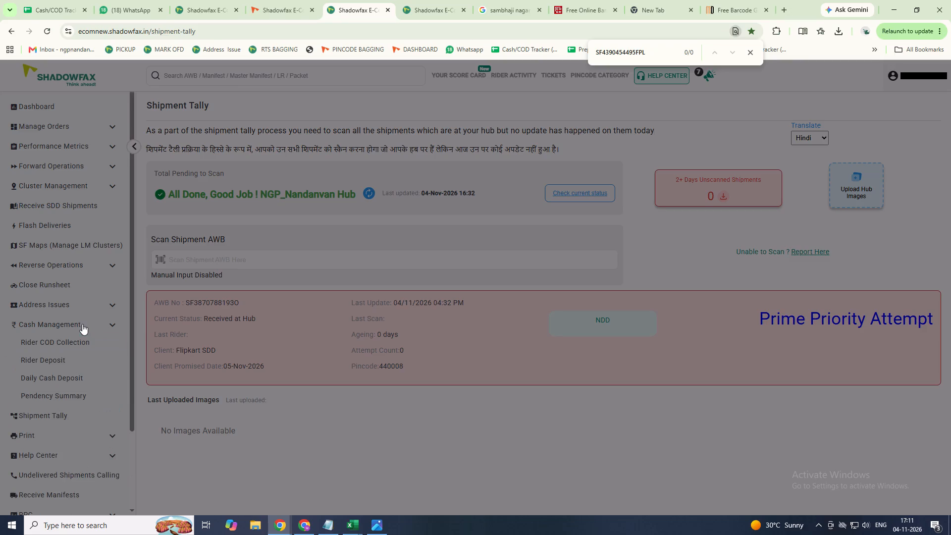
double_click(54, 374)
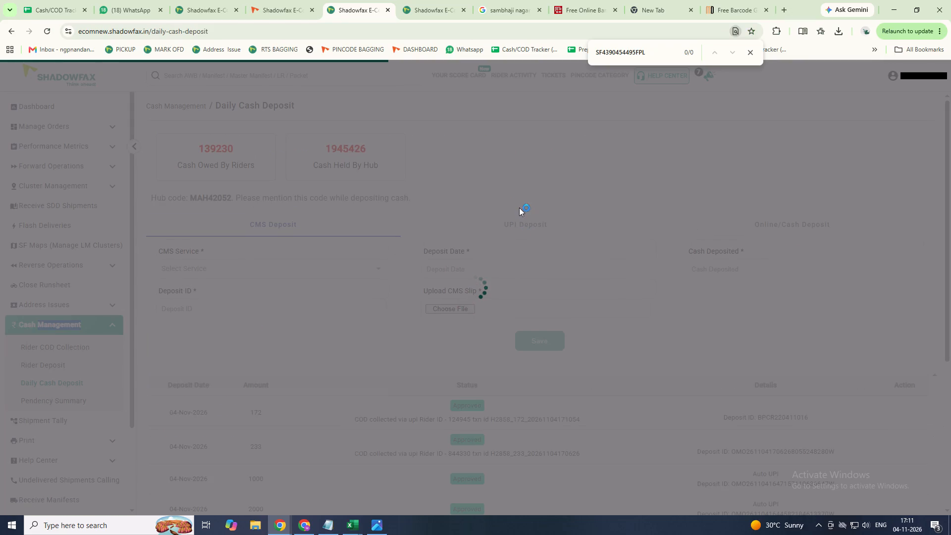
double_click(519, 207)
double_click(515, 228)
left_click(516, 224)
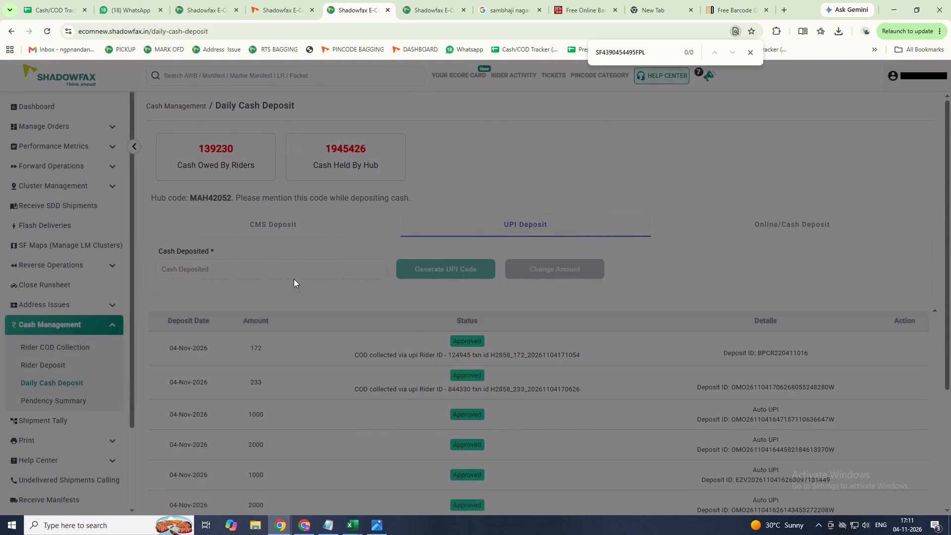
left_click(294, 279)
type("12")
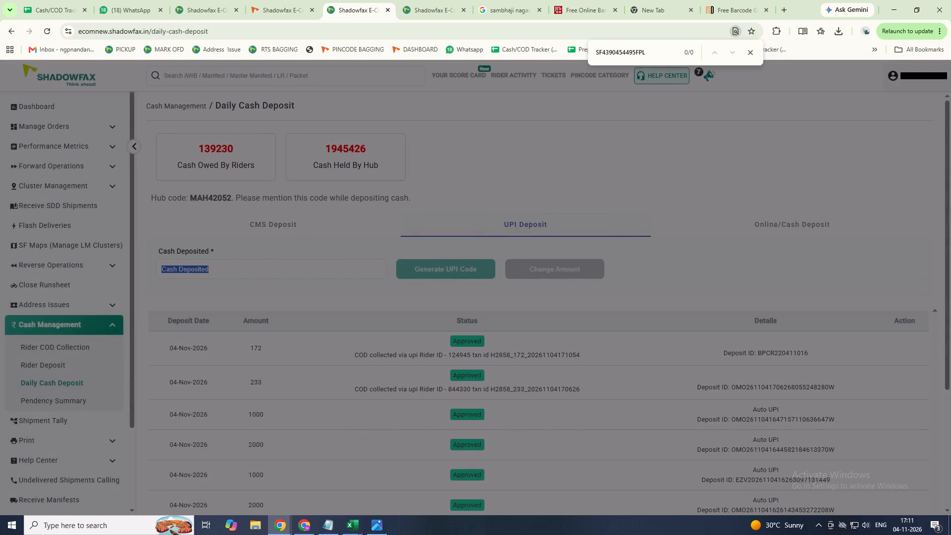
double_click(300, 264)
type("12")
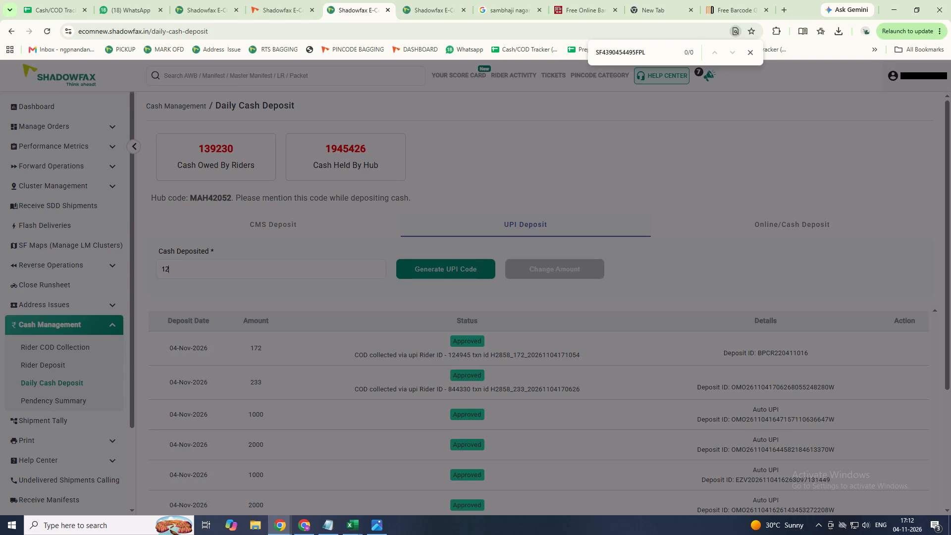
type("07")
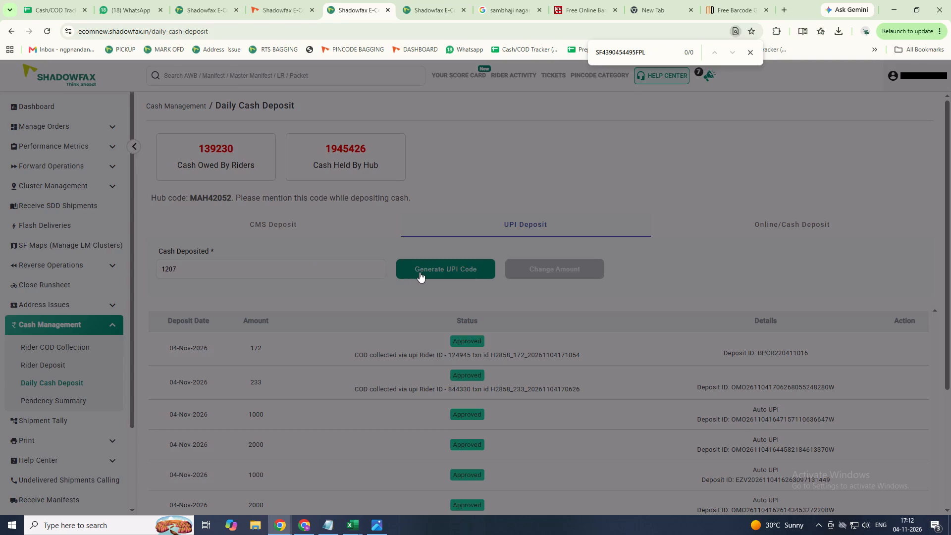
left_click(420, 272)
left_click_drag(420, 272, 422, 267)
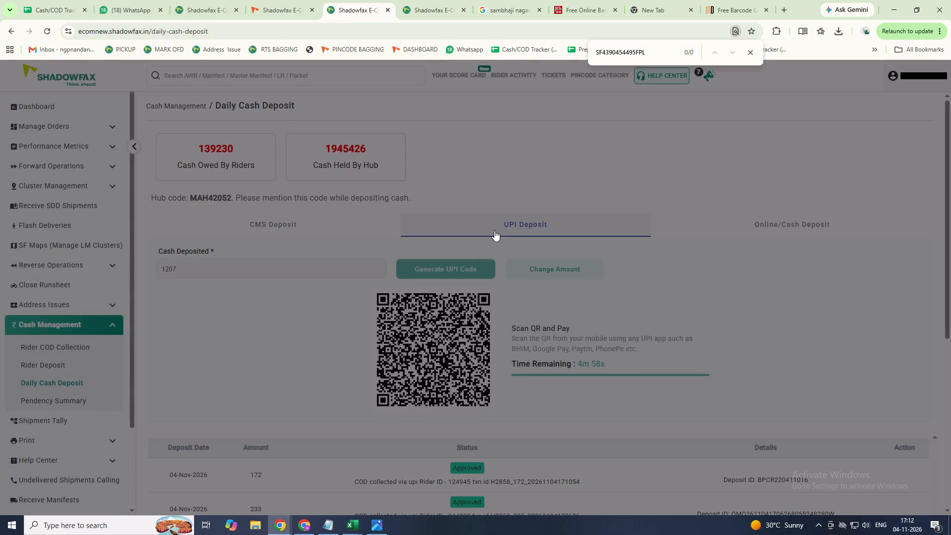
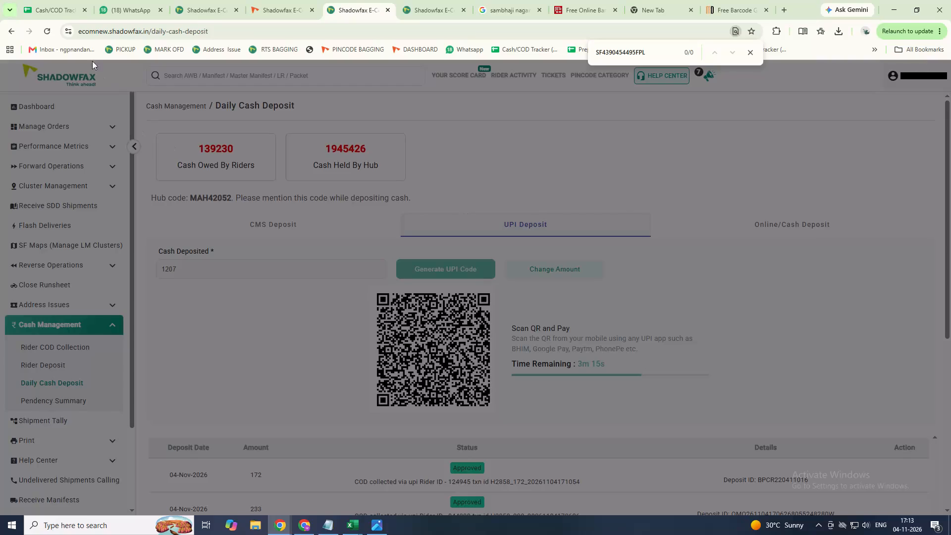
Switch from Shadowfax back to the Cash/COD Tracker spreadsheet with the riders' COD and denomination entries.
left_click(58, 6)
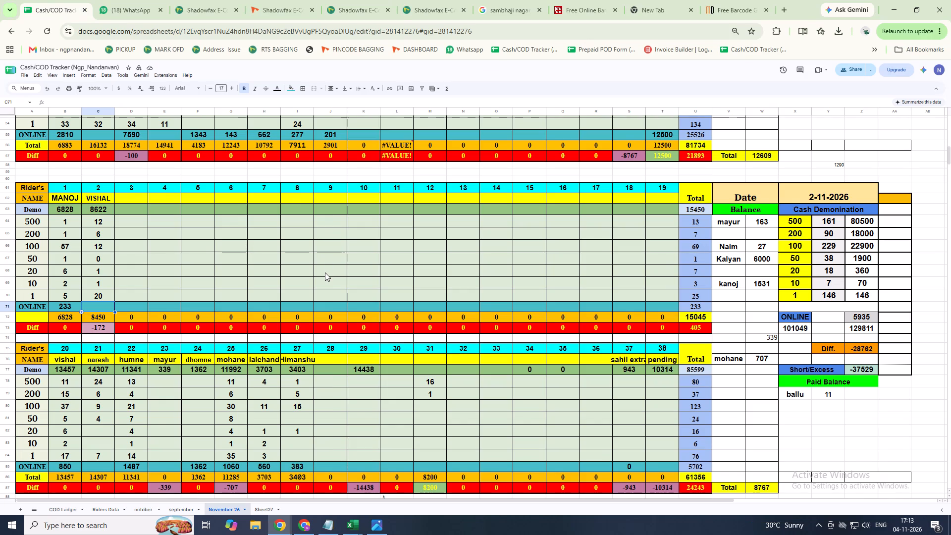
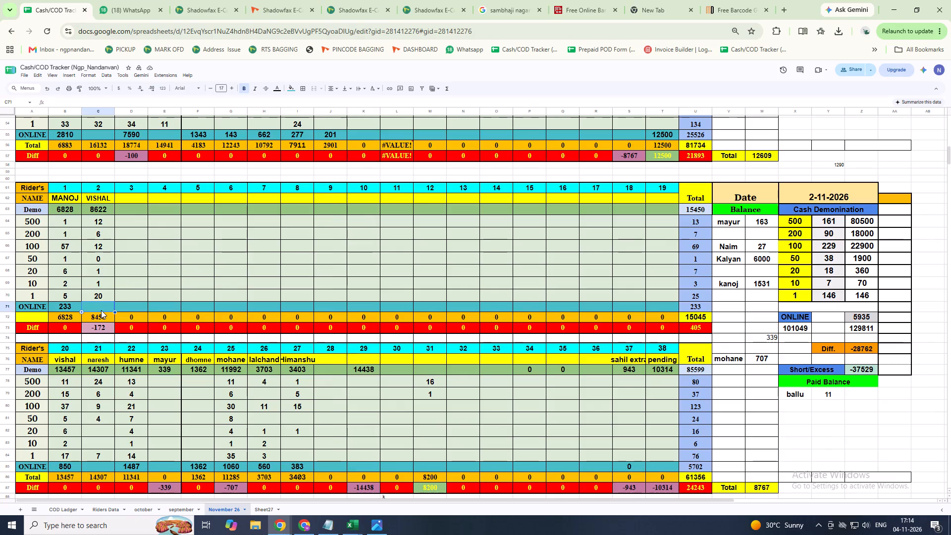
Enter 172 as Vishal's ONLINE amount in the November 26 sheet of the Cash/COD Tracker.
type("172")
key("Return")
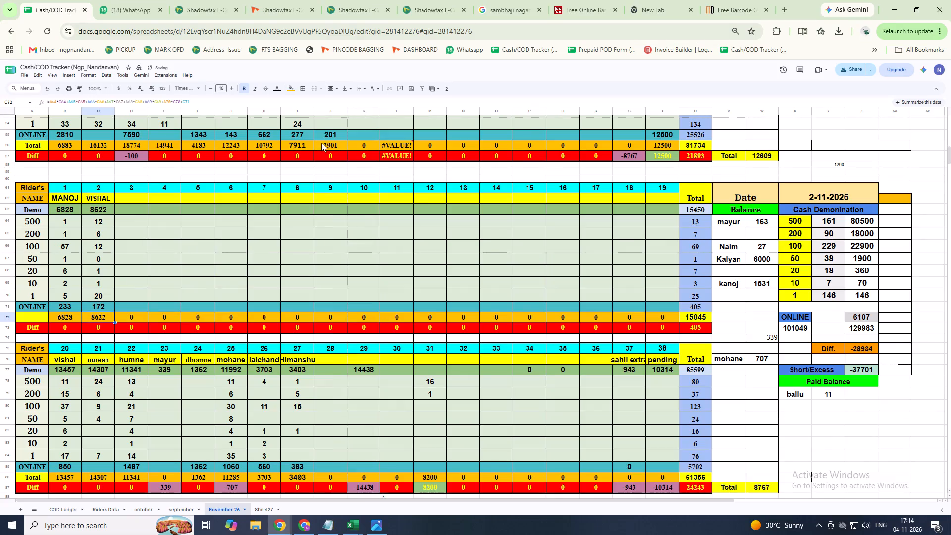
Switch to Shadowfax's Daily Cash Deposit page and check the UPI deposit.
left_click(214, 10)
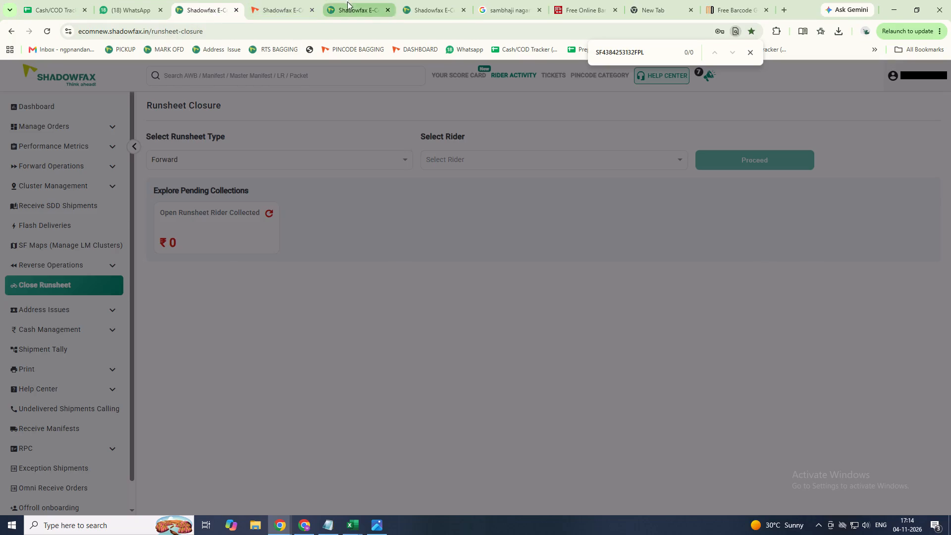
left_click(345, 6)
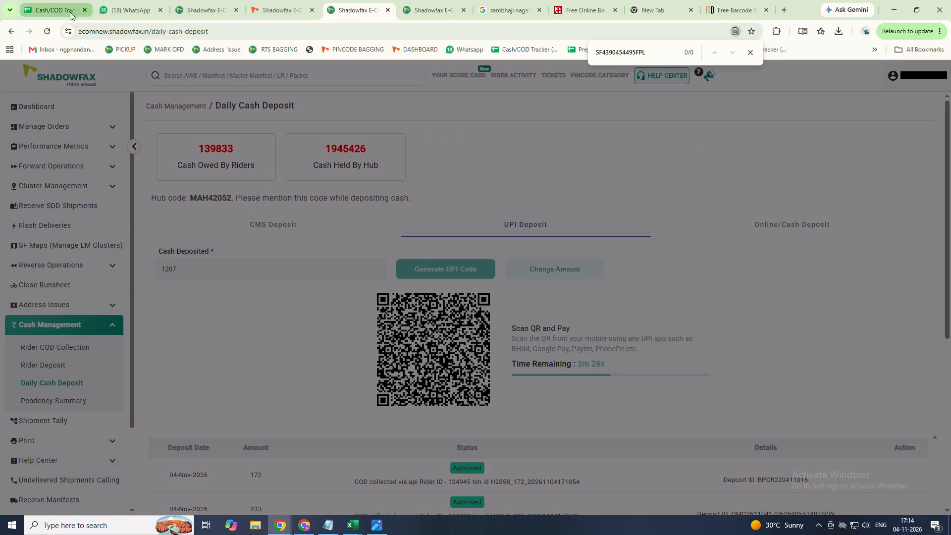
Reload Daily Cash Deposit, and on Shadowfax's Runsheet Closure page open Naresh's Forward runsheets at Close Runsheet Confirmation.
left_click(42, 23)
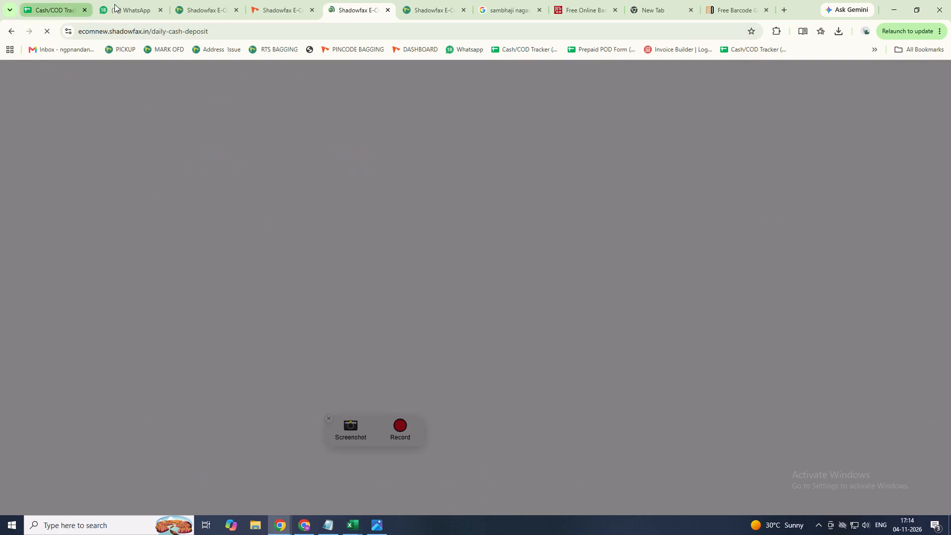
double_click(182, 7)
left_click(452, 158)
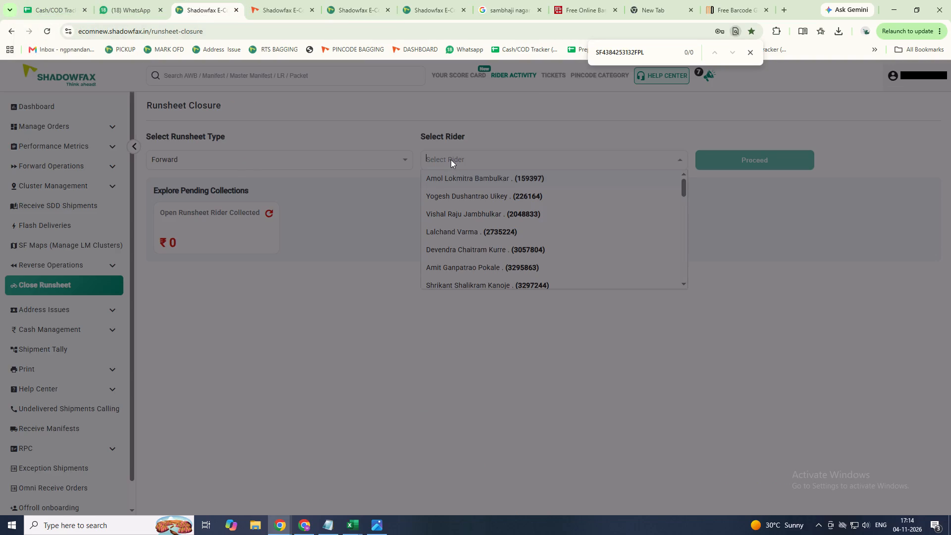
type("NAR")
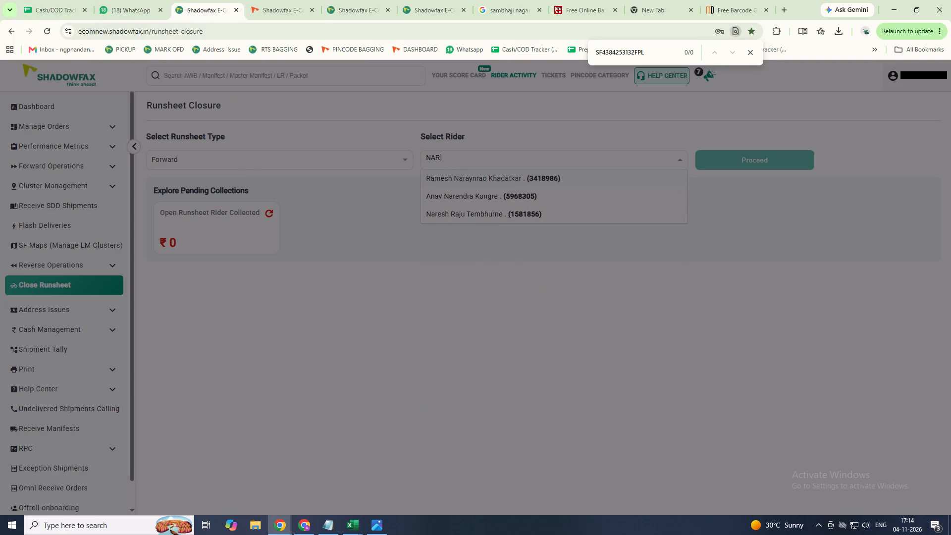
left_click(454, 214)
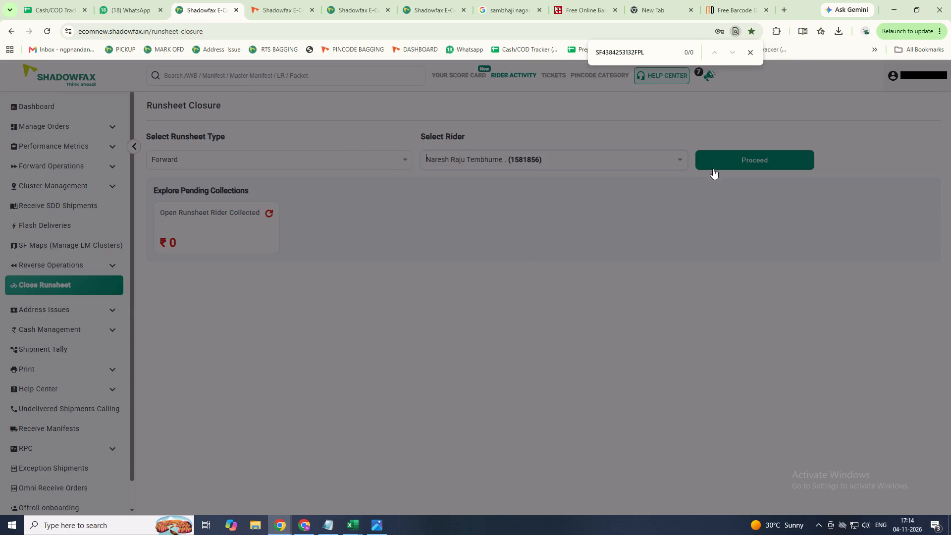
left_click(710, 160)
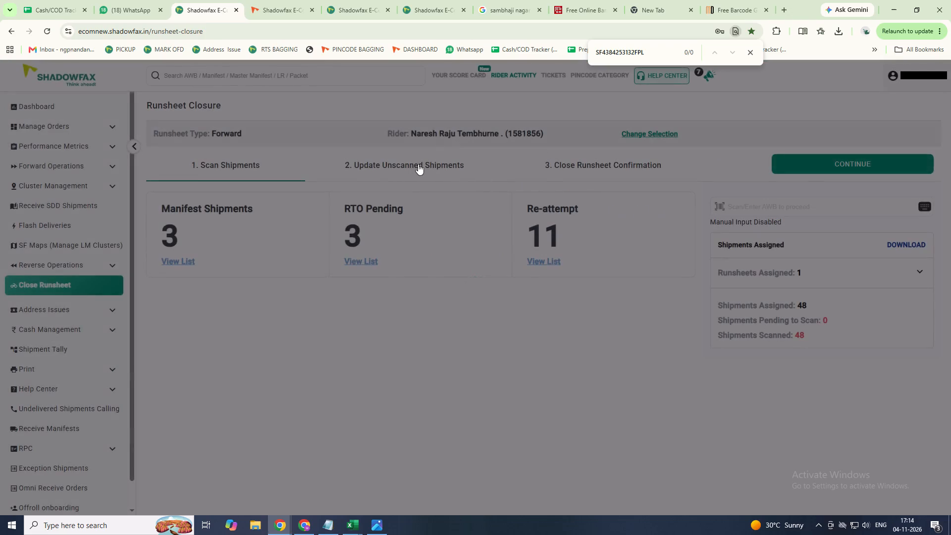
left_click(418, 164)
left_click(592, 168)
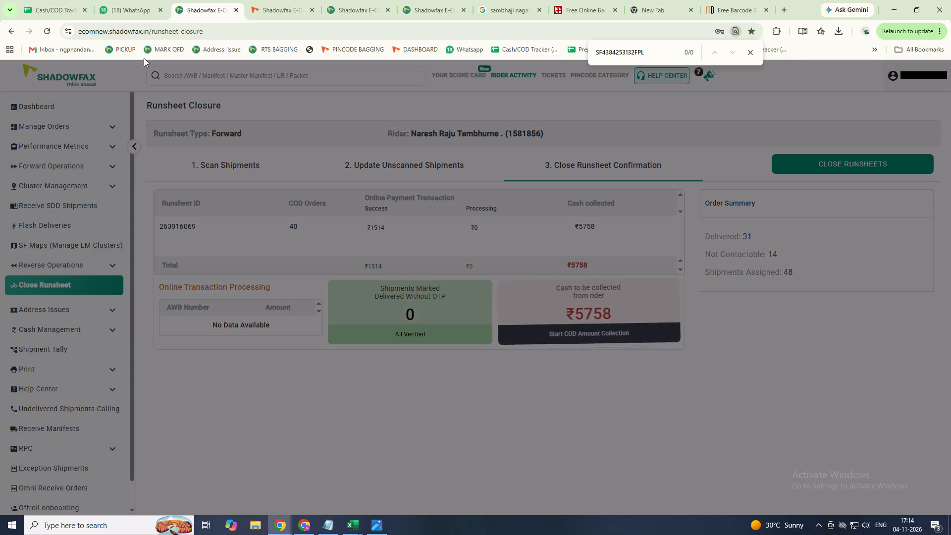
Switch to the Cash/COD Tracker and enter Demo 5758 and the name NARESH for rider 3 in the 2-11-2026 block.
left_click(48, 10)
left_click(134, 209)
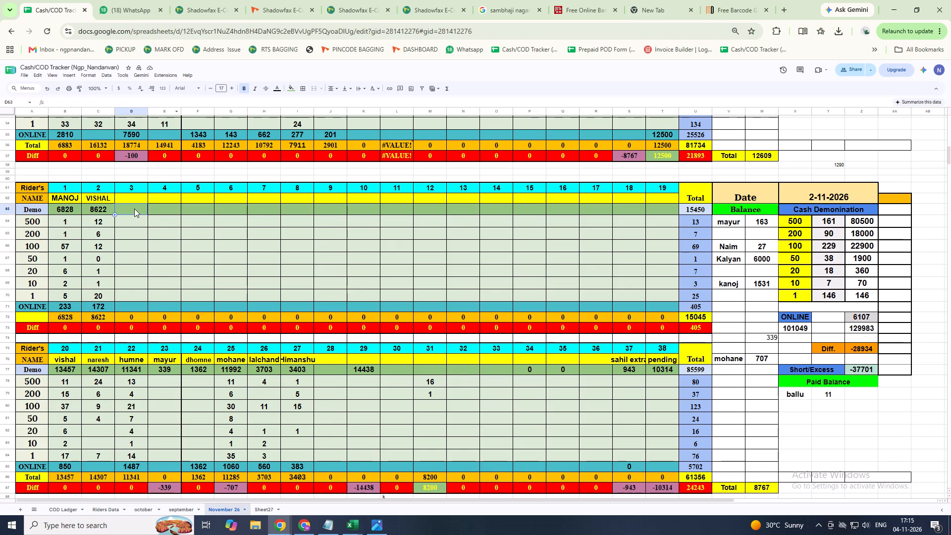
key("5")
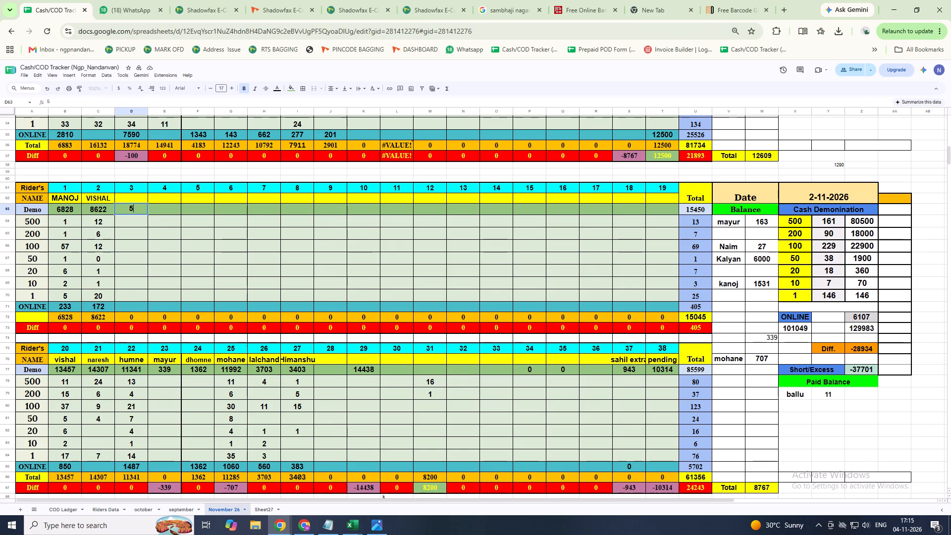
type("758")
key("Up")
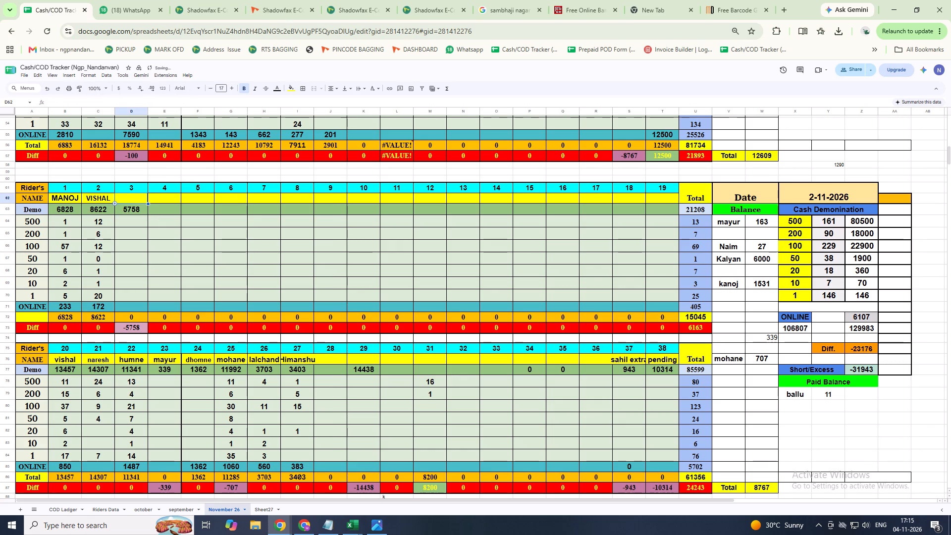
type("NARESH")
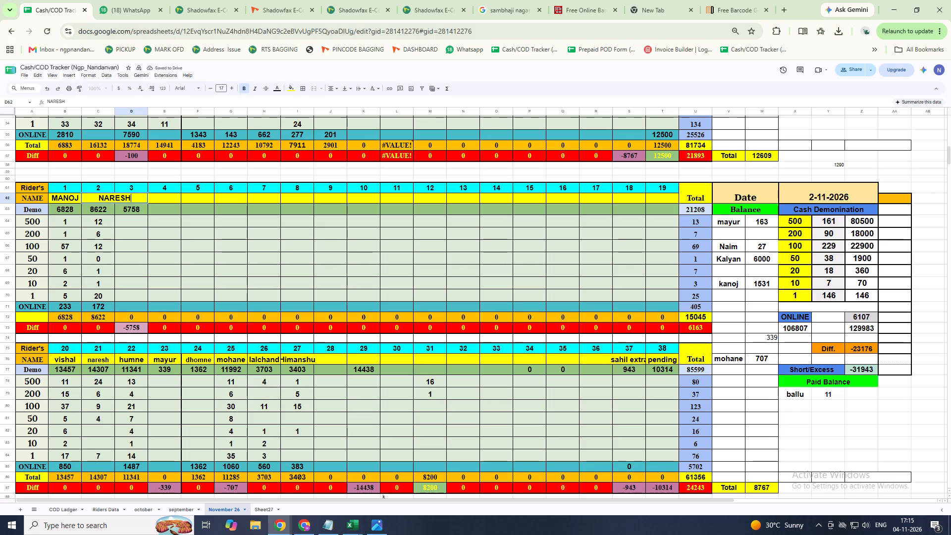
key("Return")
Enter Naresh's note and coin counts: 11 for 500, 1 for 100, 1 for 50 and 12 for 1.
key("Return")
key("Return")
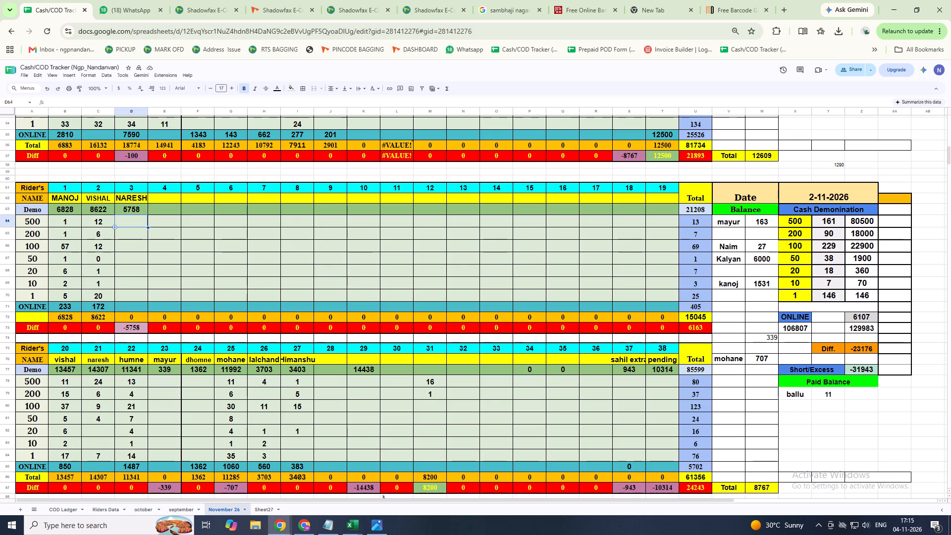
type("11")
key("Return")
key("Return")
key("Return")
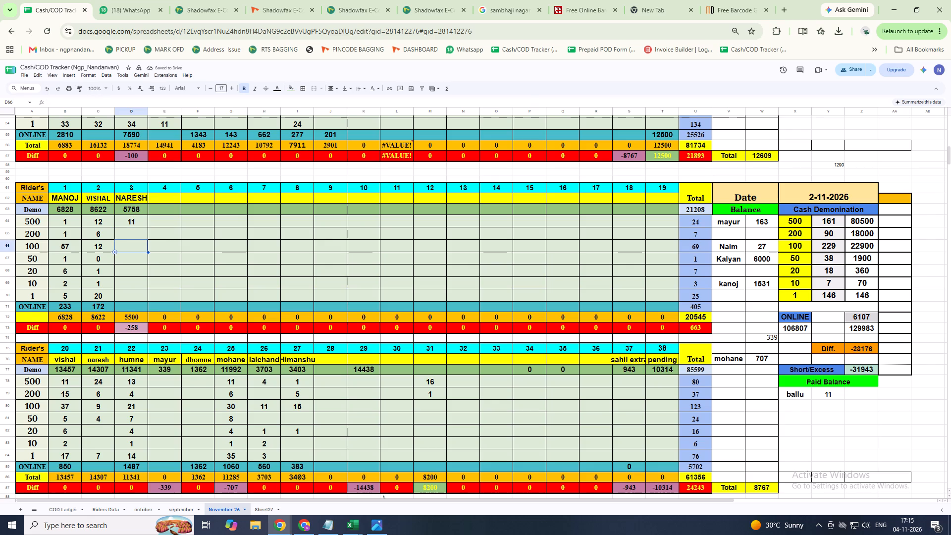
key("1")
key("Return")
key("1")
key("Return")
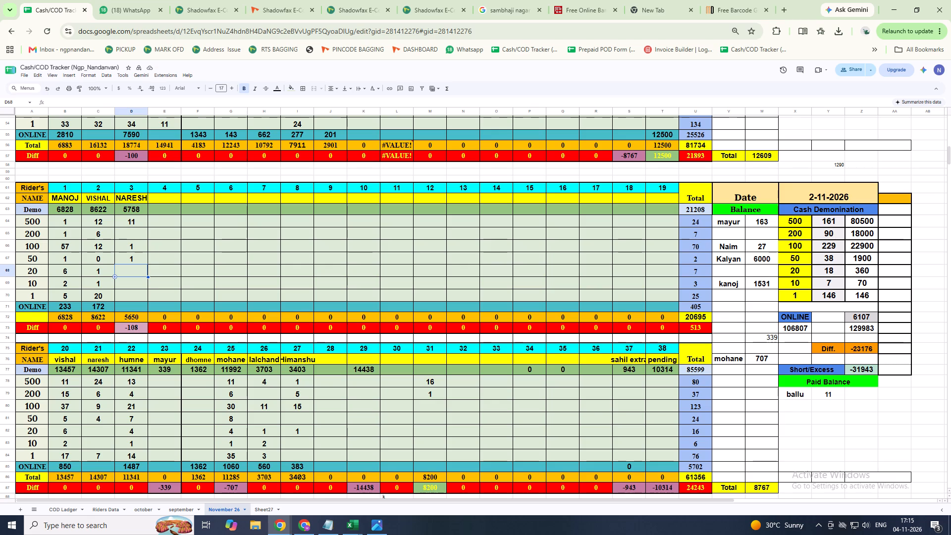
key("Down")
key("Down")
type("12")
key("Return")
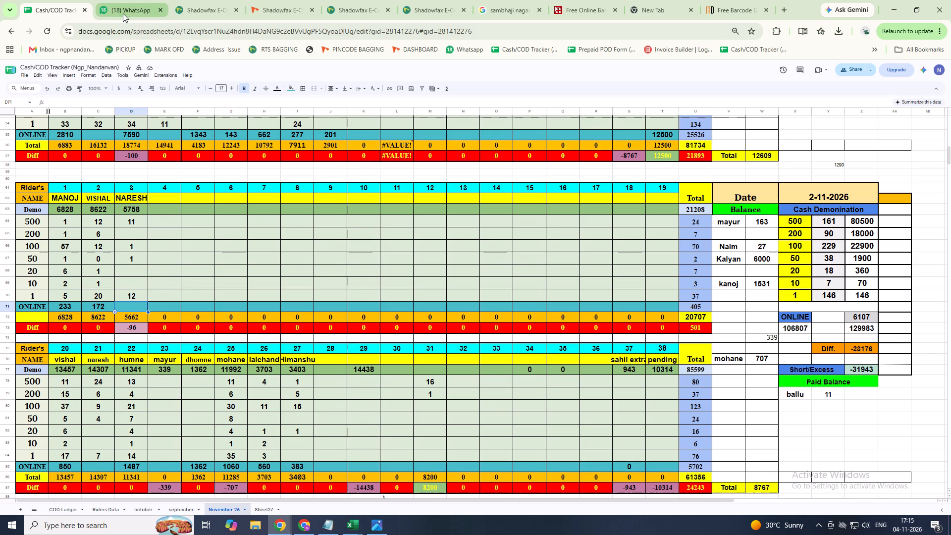
Switch to Shadowfax, start Naresh's COD collection and generate a UPI/QR code for 96.
left_click(189, 8)
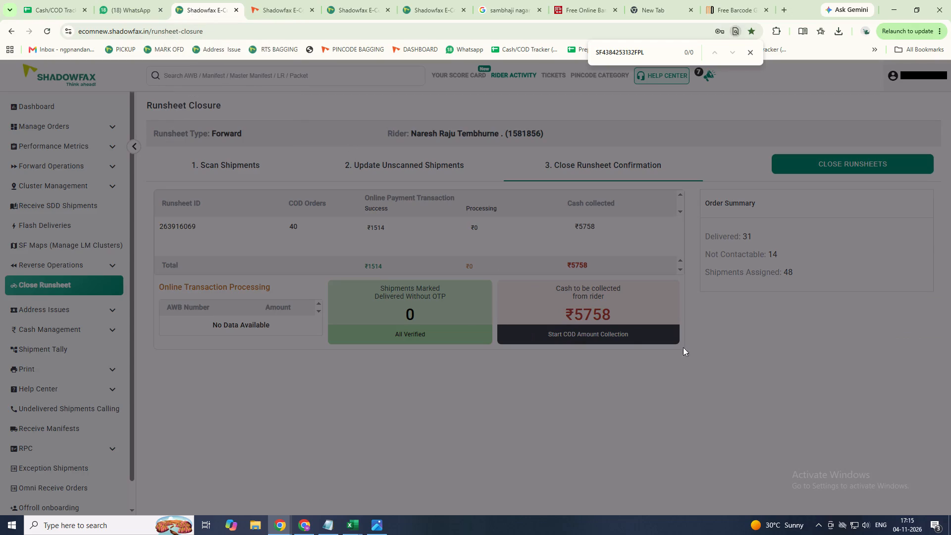
left_click(632, 331)
double_click(385, 299)
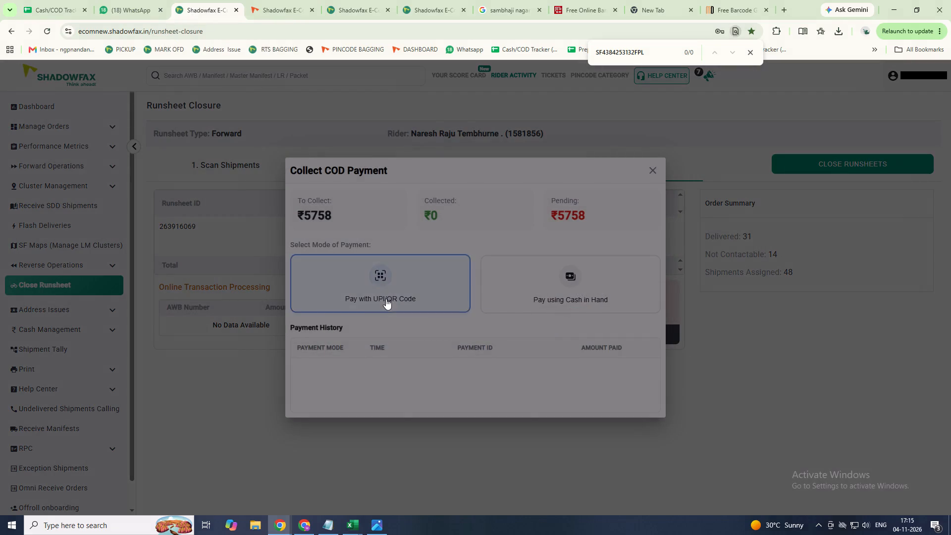
double_click(386, 299)
left_click(393, 343)
type("96")
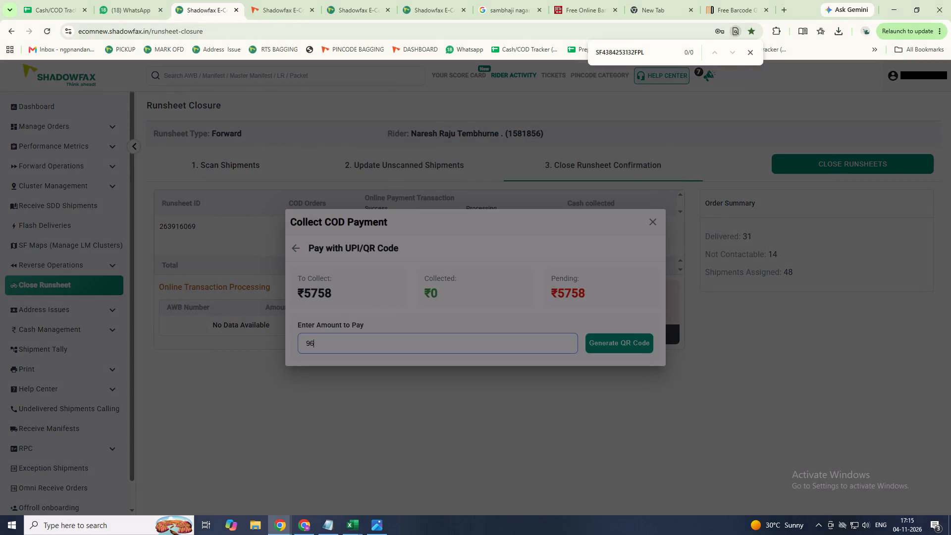
left_click(622, 349)
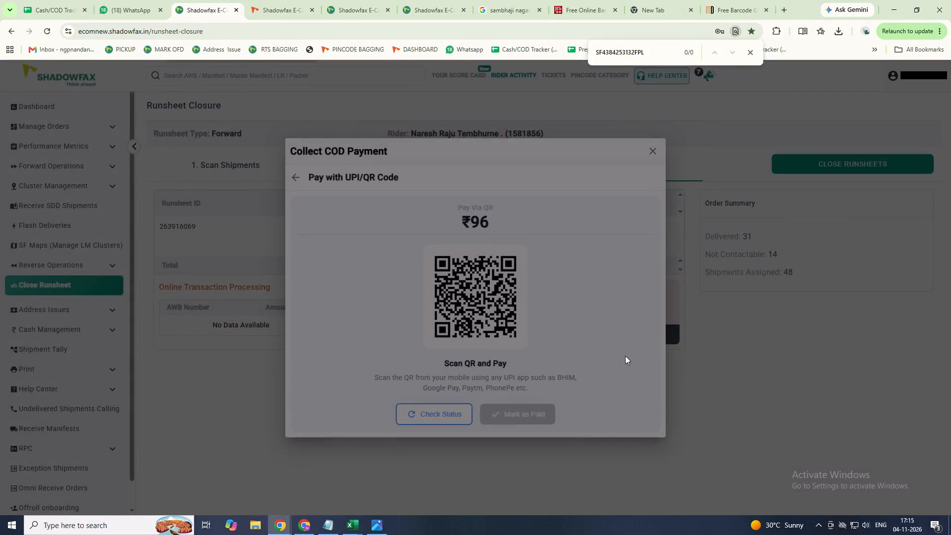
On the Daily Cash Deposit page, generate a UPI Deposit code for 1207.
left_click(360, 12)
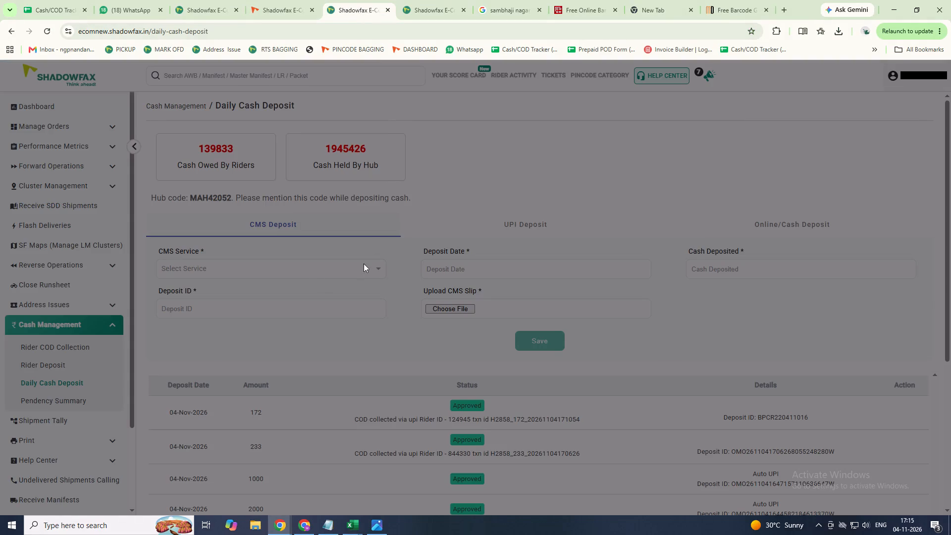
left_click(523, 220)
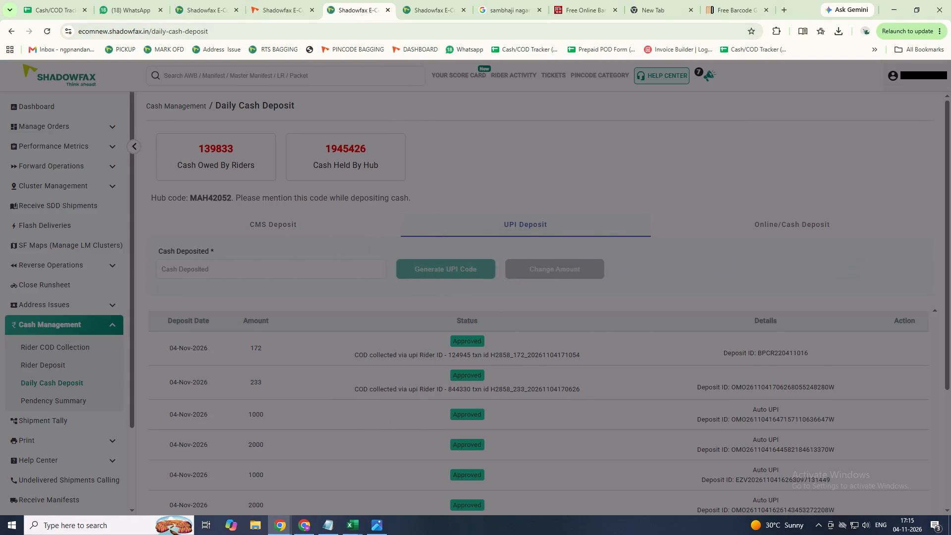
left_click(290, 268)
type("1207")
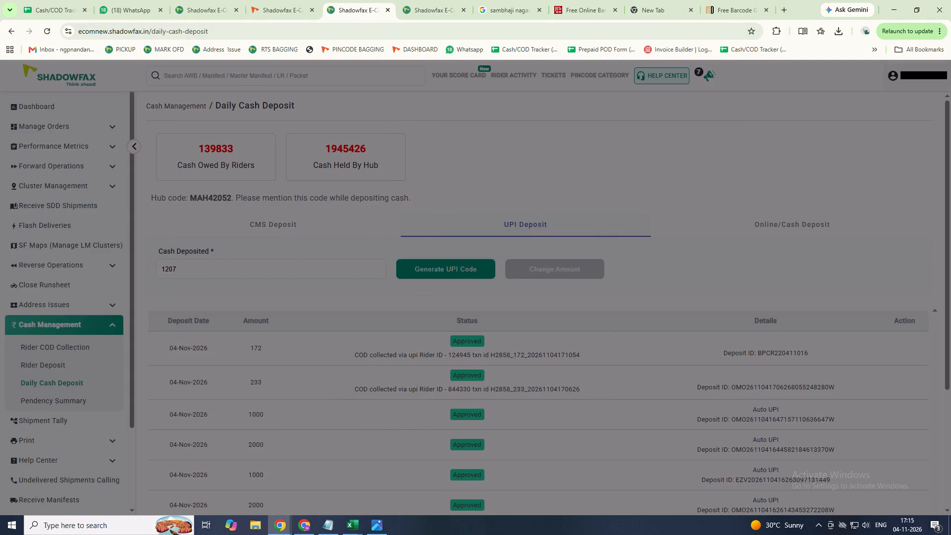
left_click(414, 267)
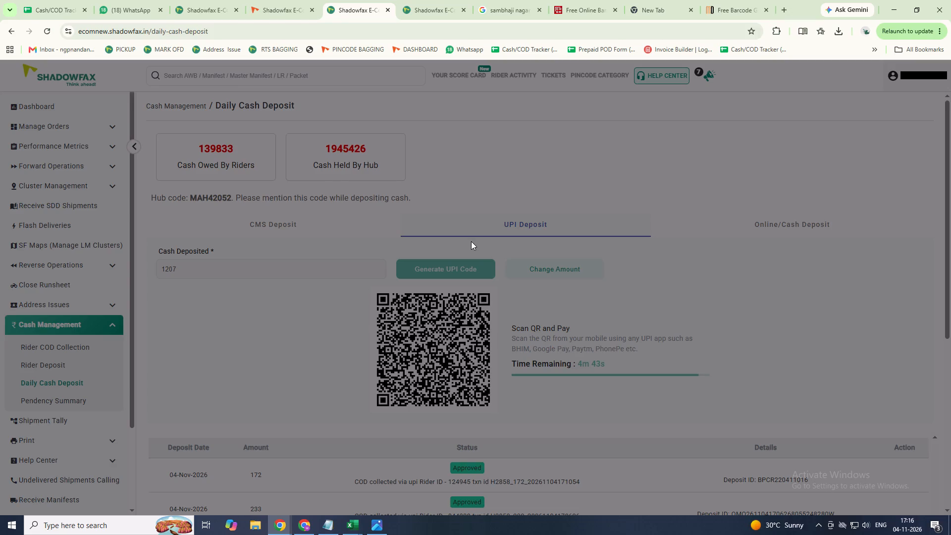
Return to Naresh's runsheet closure and finish the 96 UPI payment collection.
left_click(205, 8)
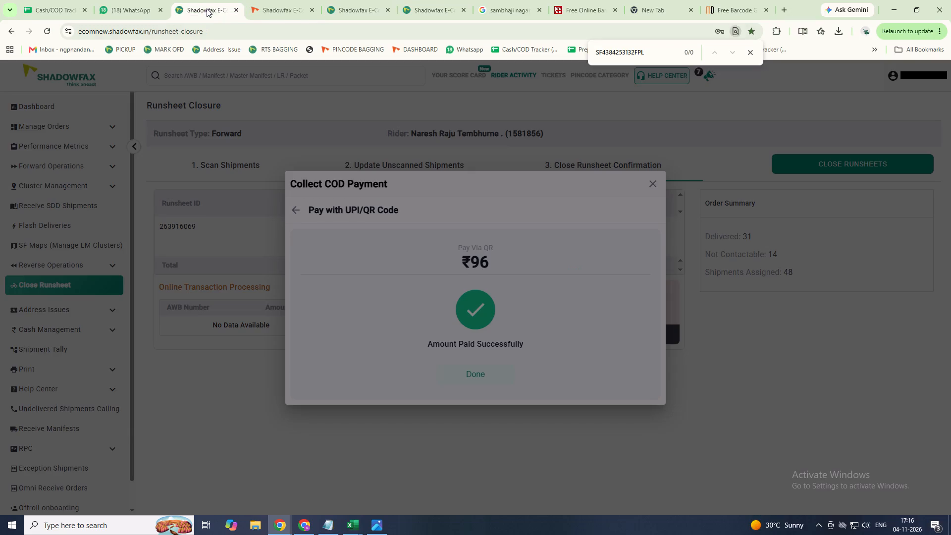
left_click(471, 379)
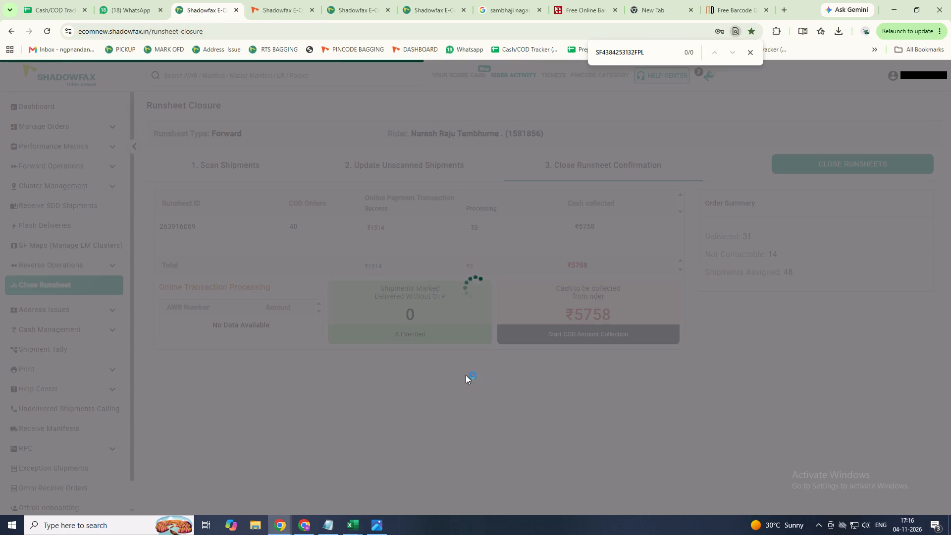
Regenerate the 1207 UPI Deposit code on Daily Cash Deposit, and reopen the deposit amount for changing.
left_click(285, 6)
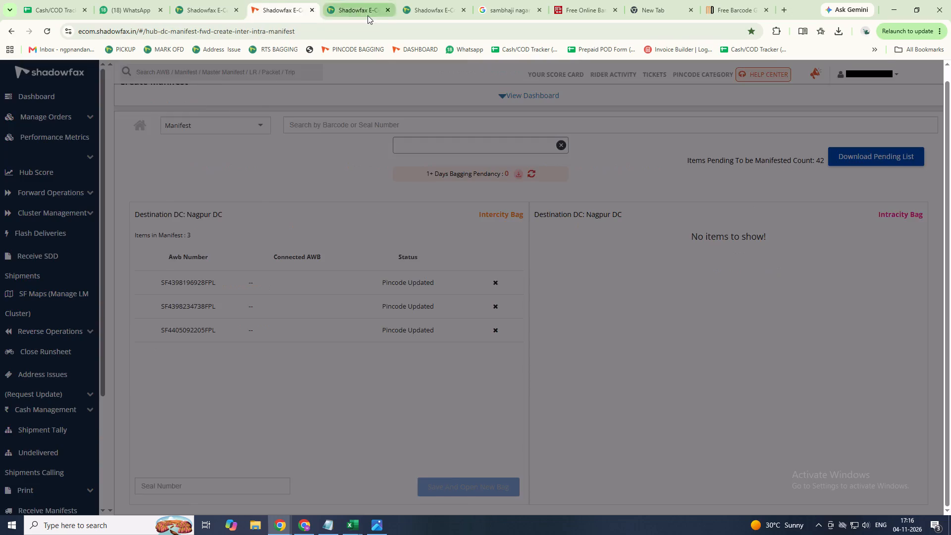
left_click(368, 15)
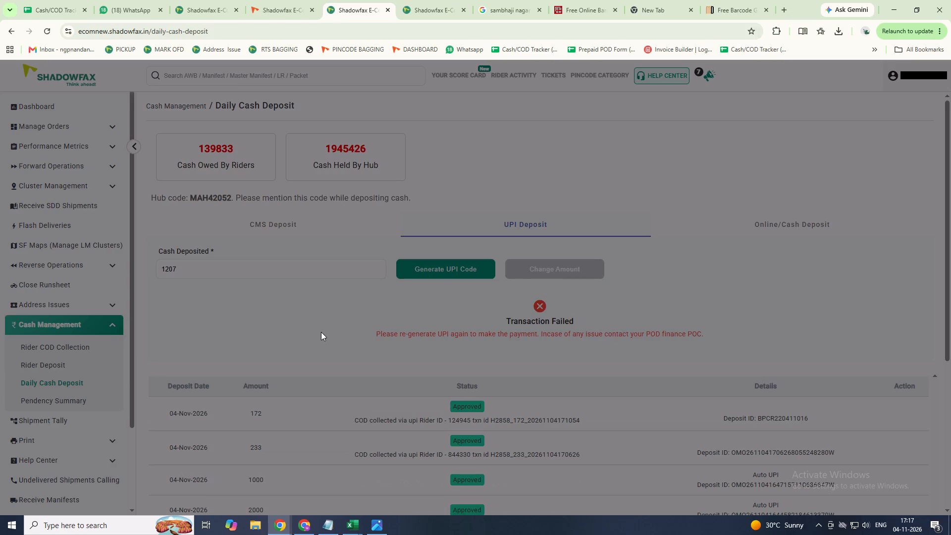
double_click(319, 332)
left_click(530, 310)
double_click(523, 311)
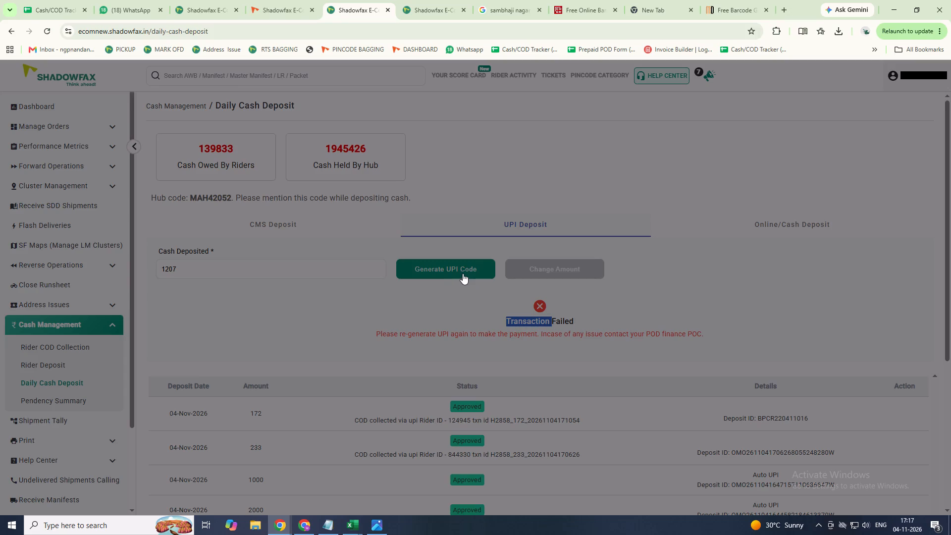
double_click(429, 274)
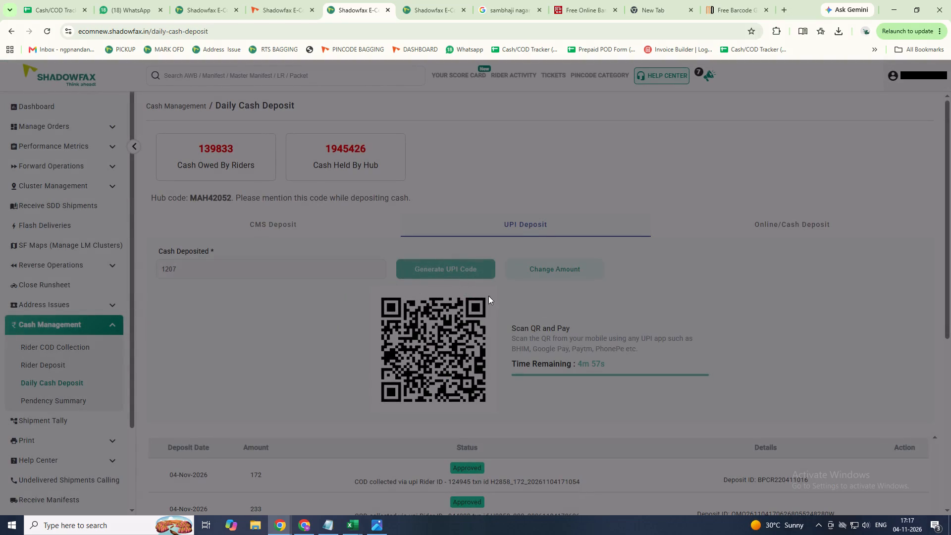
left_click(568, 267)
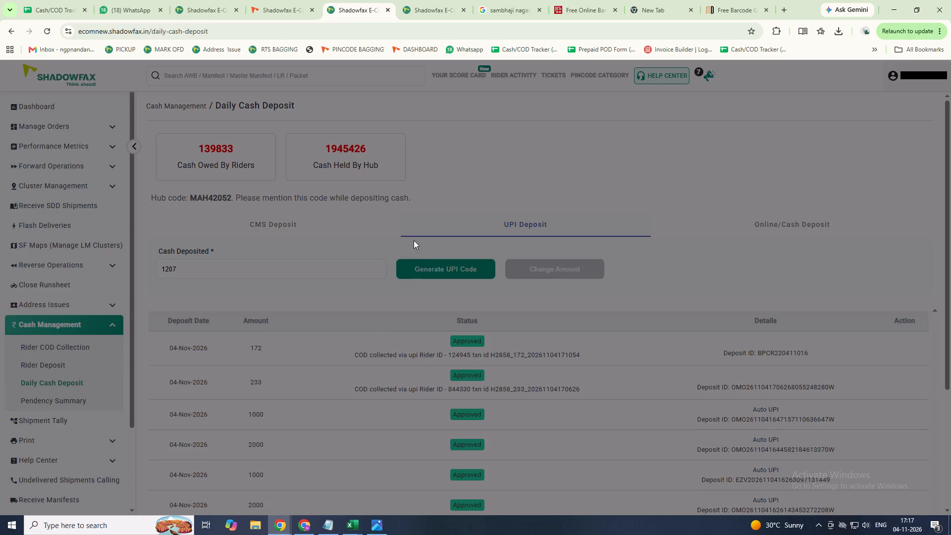
Switch back to the 2-11-2026 block in the Cash/COD Tracker.
left_click(47, 0)
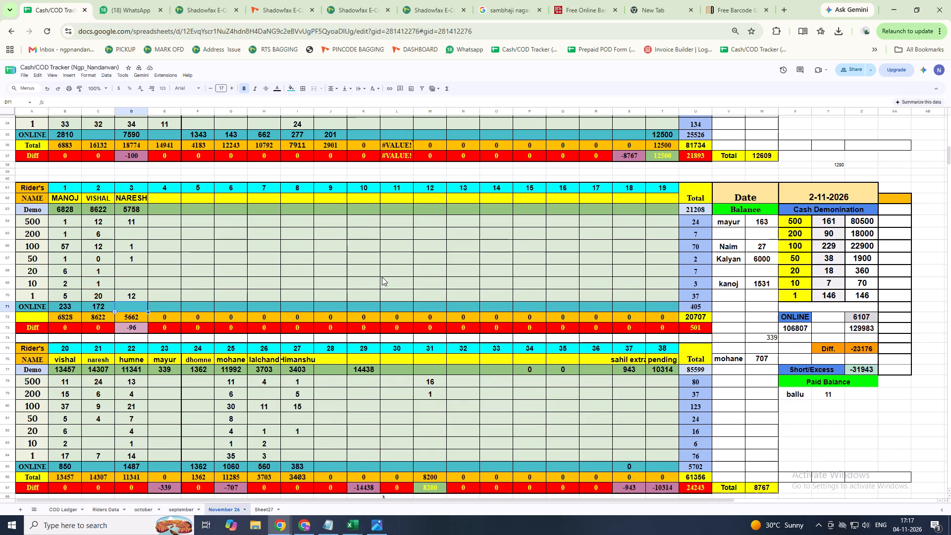
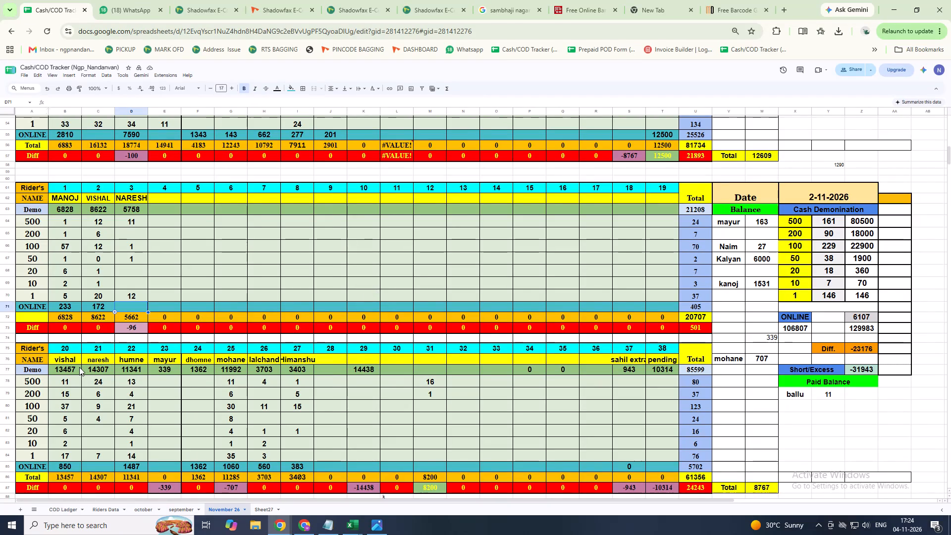
Clear all rider names in the NAME row for riders 20 to 38 of the 2-11-2026 block.
left_click(56, 359)
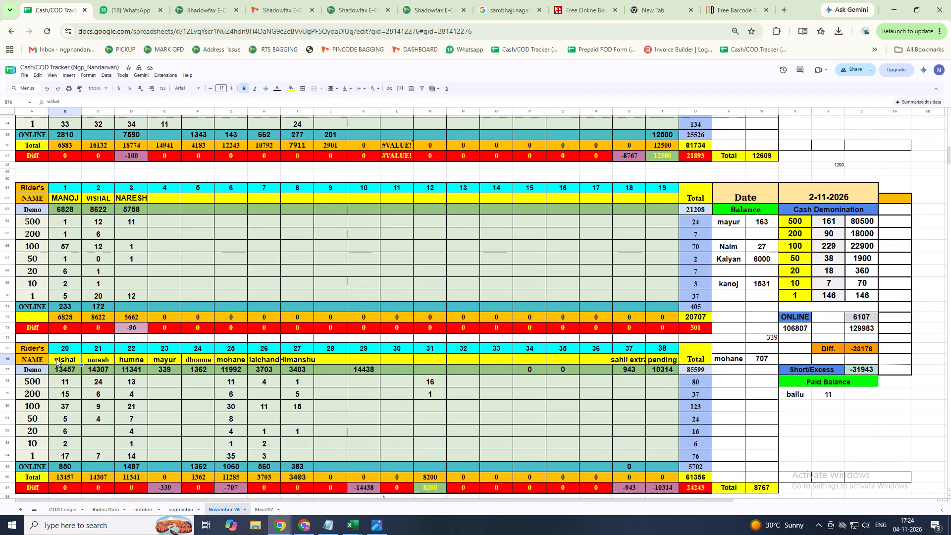
key("shift+Right")
key("shift+Right")
key("shift+Right")
key("shift+Right")
key("shift+Right")
key("shift+Right")
key("shift+Right")
key("shift+Right")
key("shift+Right")
key("shift+Right")
key("shift+Right")
key("shift+Right")
key("shift+Right")
key("shift+Right")
key("shift+Right")
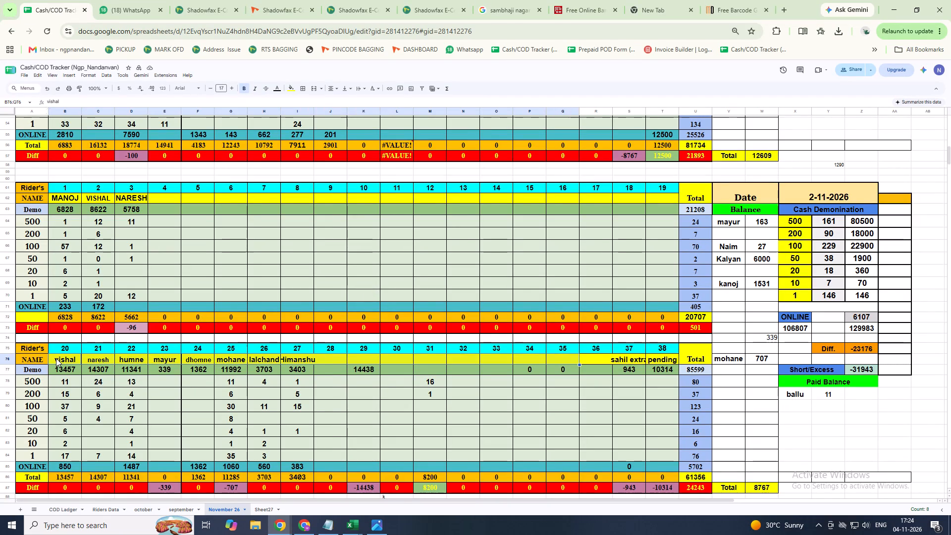
key("shift+Right")
key("shift+Right")
key("shift+Right")
key("Delete")
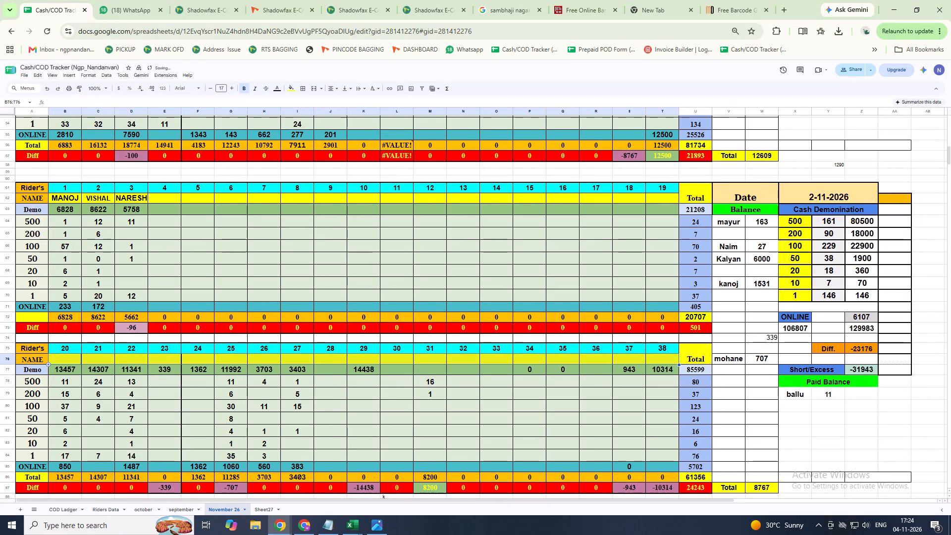
Clear the Demo amounts for riders 20 to 38 in the 2-11-2026 block.
key("Down")
key("shift+Right")
key("shift+Right")
key("shift+Right")
key("shift+Right")
key("shift+Right")
key("shift+Right")
key("shift+Right")
key("shift+Right")
key("shift+Right")
key("shift+Right")
key("shift+Right")
key("shift+Right")
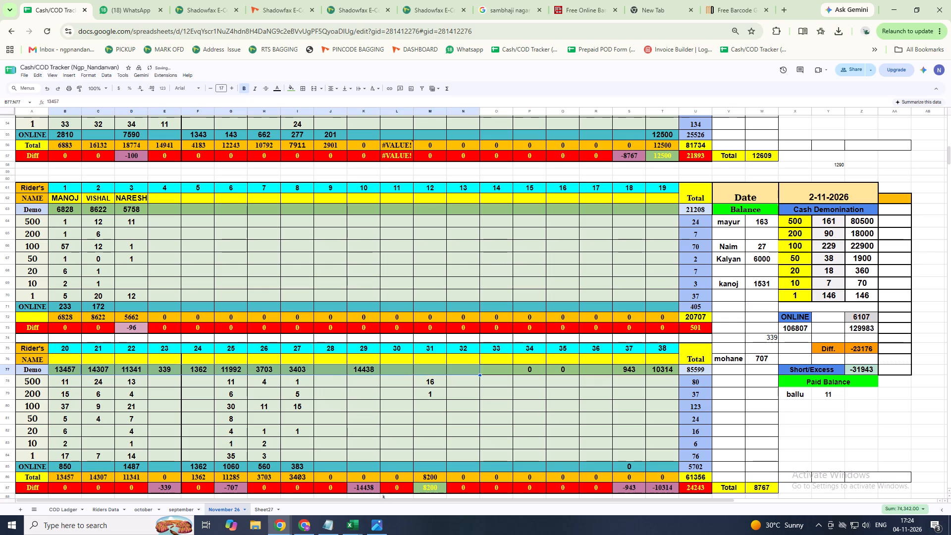
key("shift+Right")
key("shift+Right")
key("shift+Right")
key("shift+Right")
key("shift+Right")
key("shift+Right")
key("Delete")
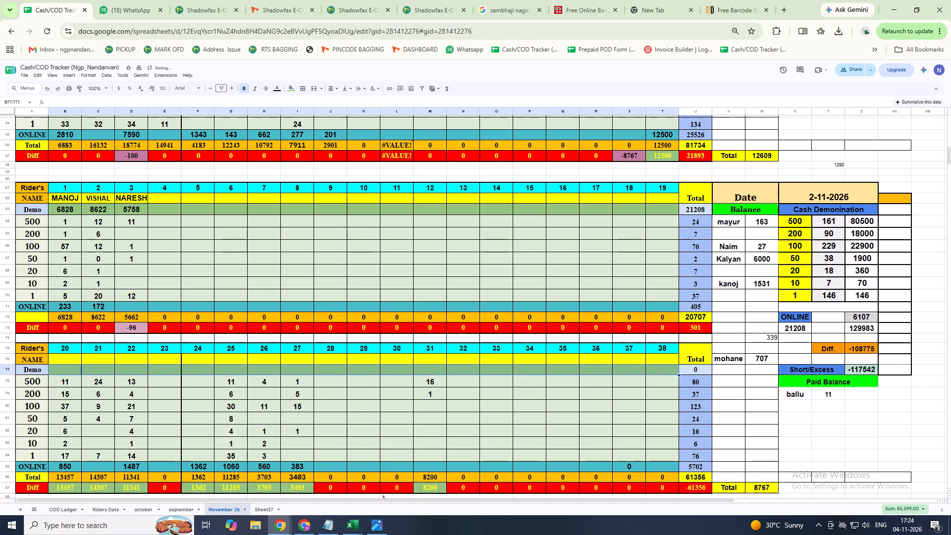
Clear the denomination counts from 500 down to 1 for riders 20 to 38.
key("Down")
key("shift+Right")
key("shift+Right")
key("shift+Right")
key("shift+Right")
key("shift+Right")
key("shift+Right")
key("shift+Right")
key("shift+Right")
key("shift+Right")
key("shift+Right")
key("shift+Right")
key("shift+Right")
key("shift+Right")
key("shift+Right")
key("shift+Right")
key("shift+Right")
key("shift+Right")
key("shift+Right")
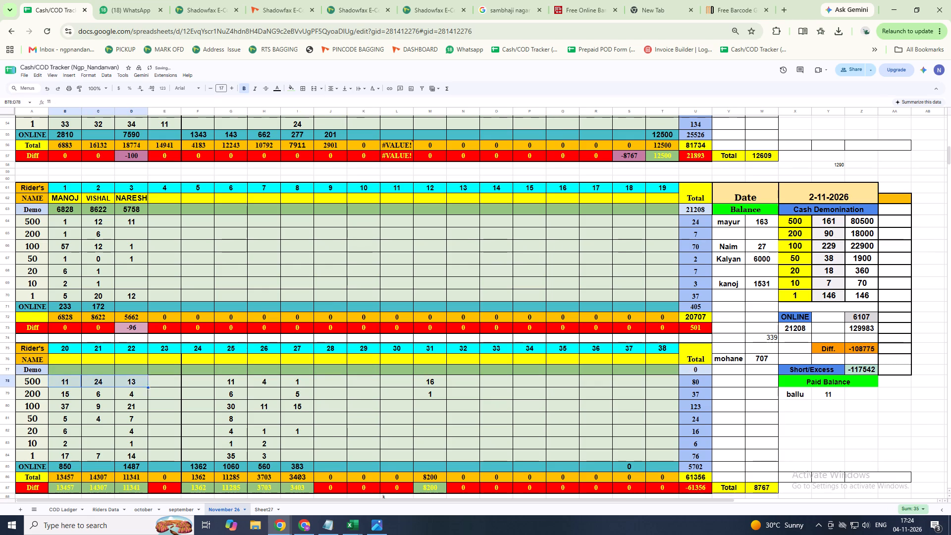
key("shift+Down")
key("shift+Down")
key("shift+Down")
key("shift+Down")
key("shift+Down")
key("shift+Down")
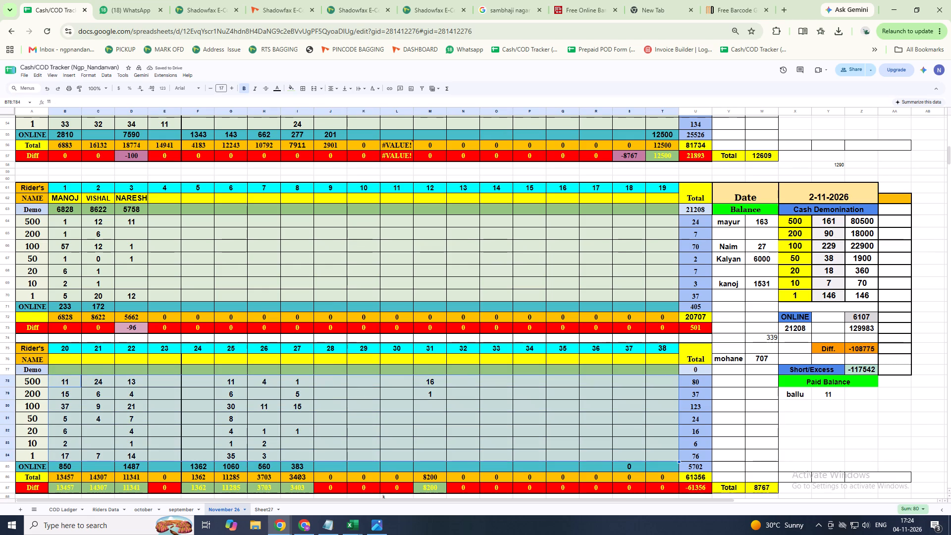
key("Delete")
Clear the ONLINE payment amounts for riders 20 to 38.
key("Down")
key("Down")
key("Down")
key("Down")
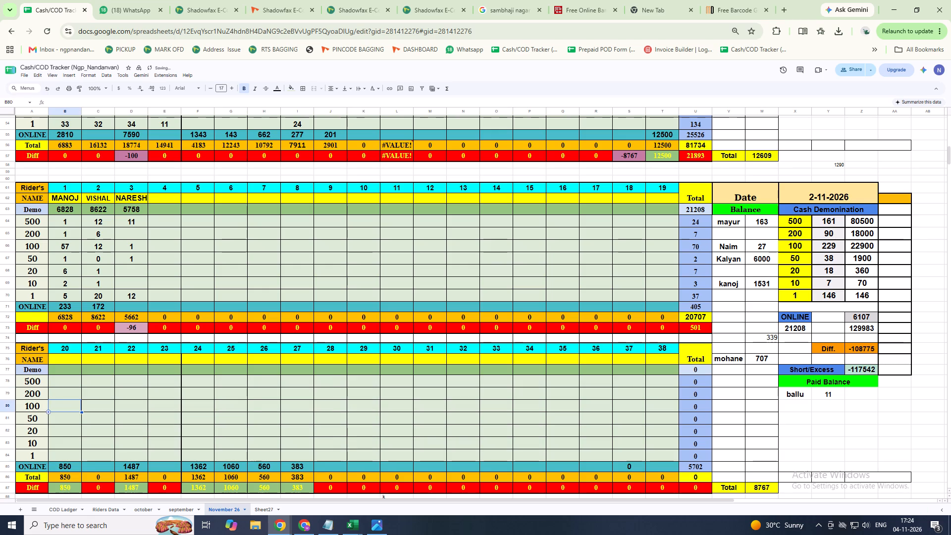
key("Down")
key("Down")
key("Down")
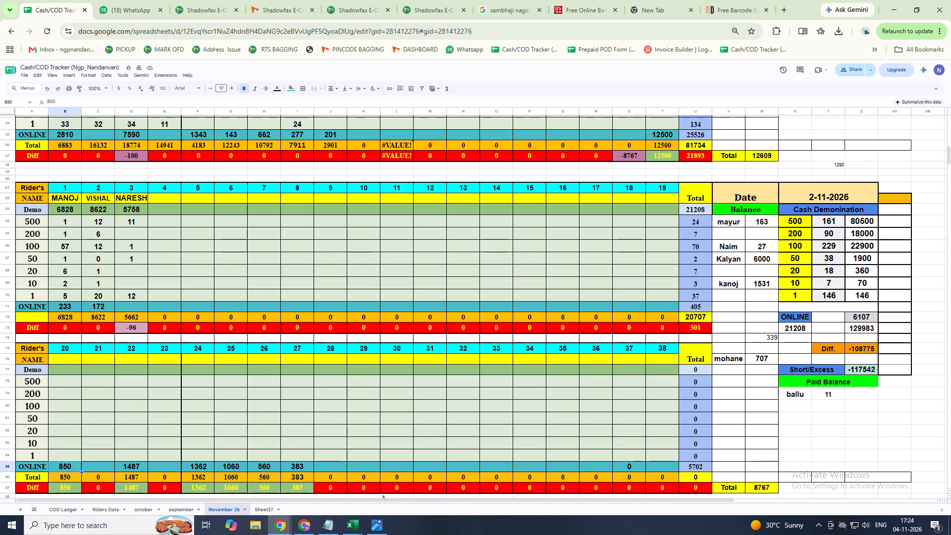
key("shift+Right")
key("shift+Right")
key("shift+Right")
key("shift+Right")
key("shift+Right")
key("shift+Right")
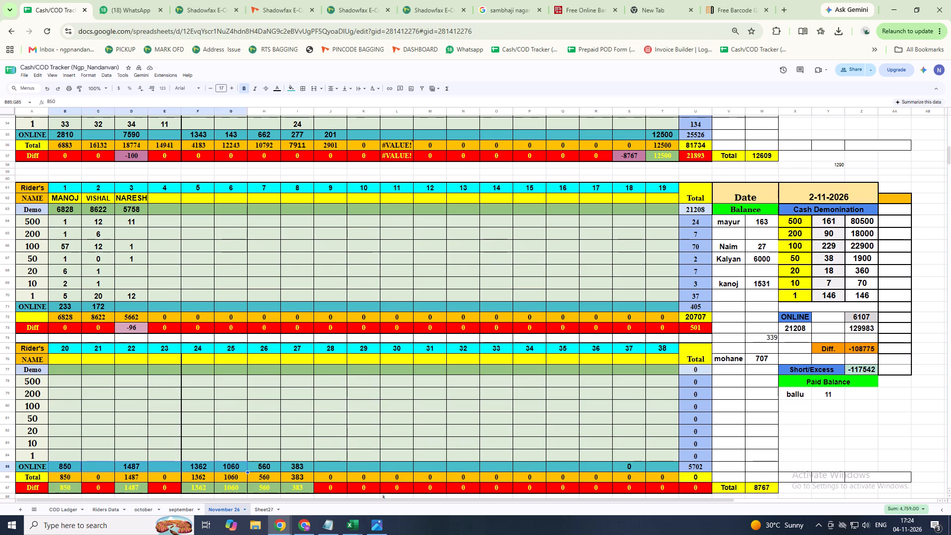
key("shift+Right")
key("shift+Right")
key("shift+Right")
key("shift+Right")
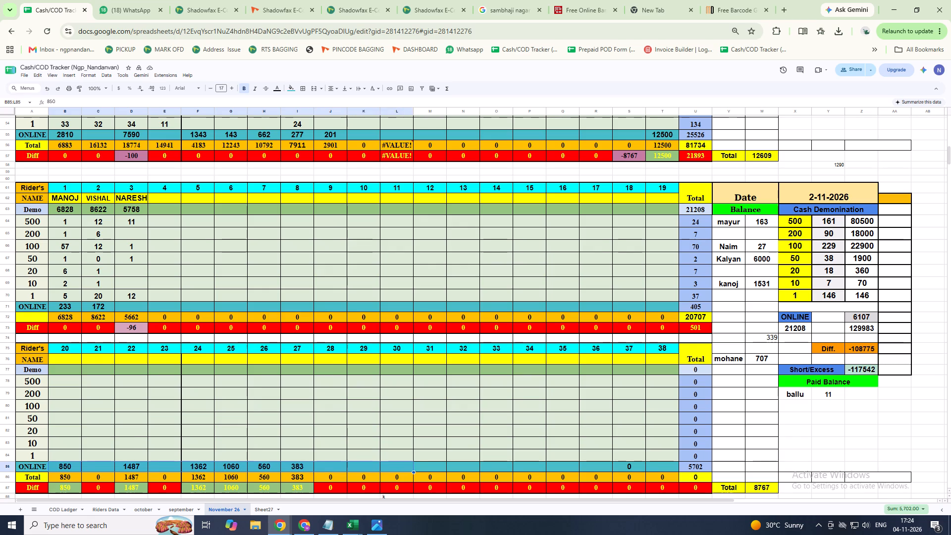
key("shift+Right")
key("shift+Right")
key("shift+Right")
key("shift+Right")
key("shift+Right")
key("shift+Right")
key("shift+Right")
key("shift+Right")
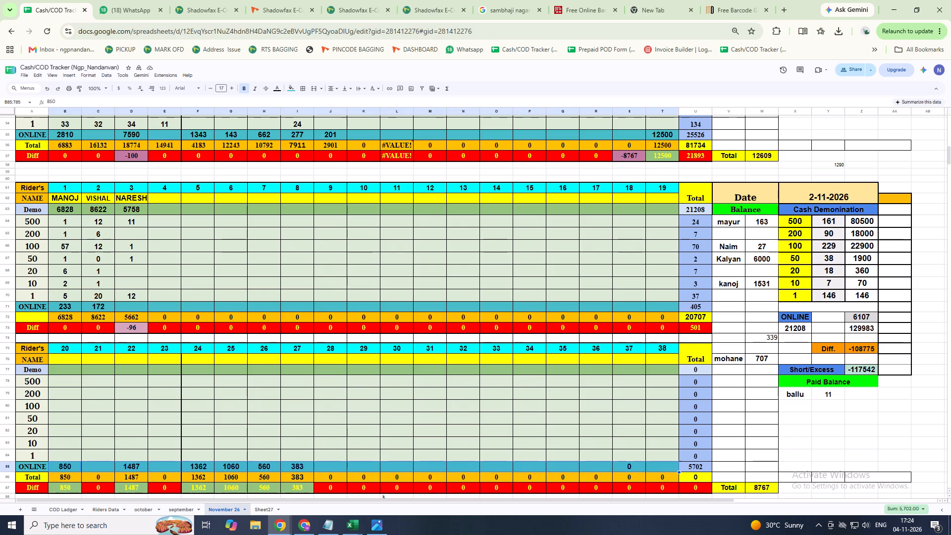
key("Delete")
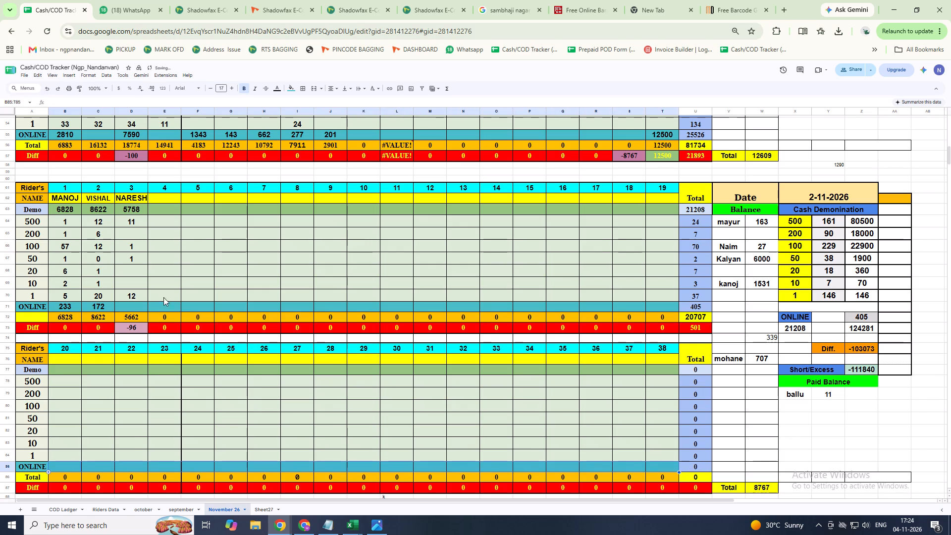
Enter 96 as Naresh's ONLINE payment in the 2-11-2026 block.
left_click(722, 221)
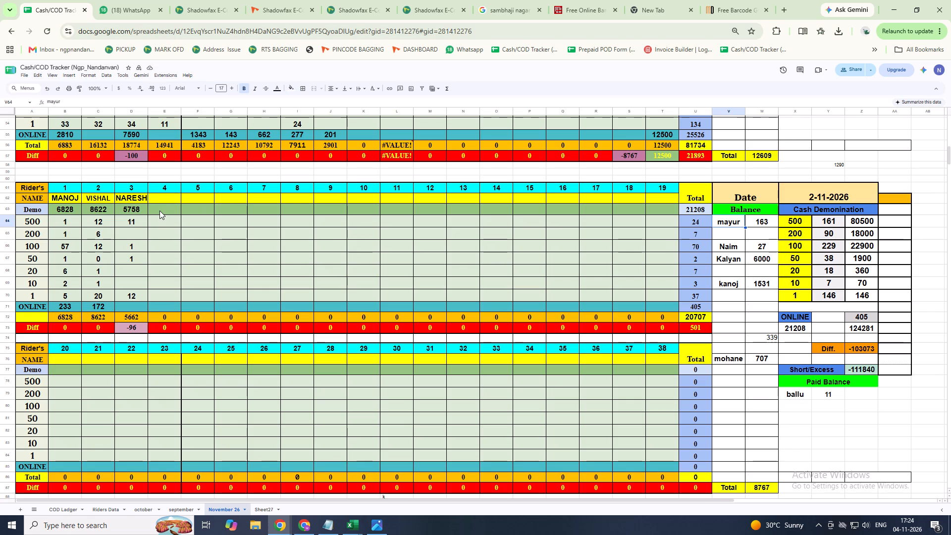
left_click(139, 304)
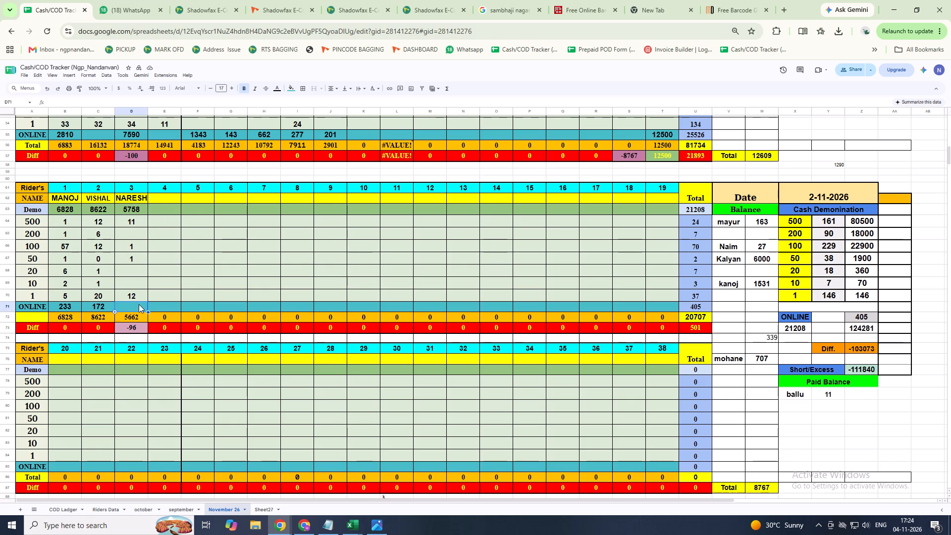
key("9")
key("6")
key("Return")
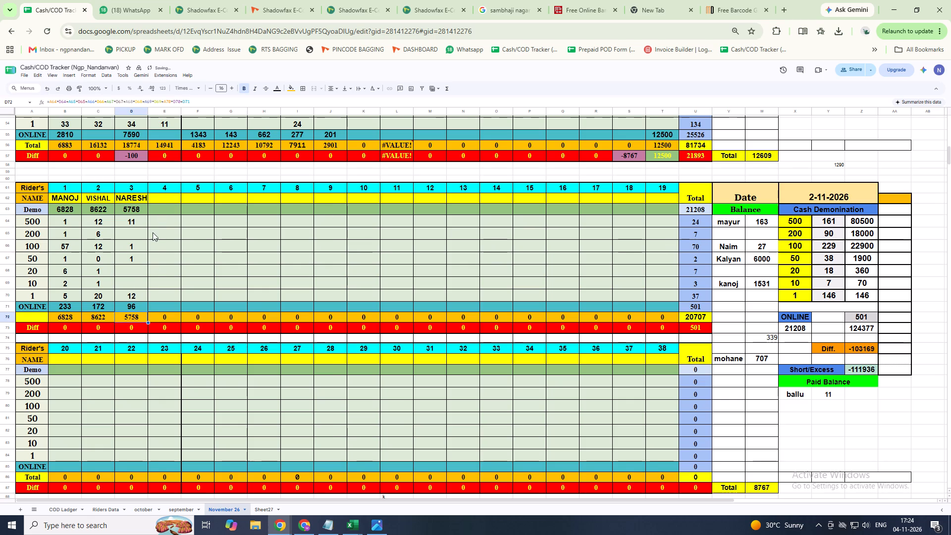
Enter BARPATRE as the name of rider 4 in the 2-11-2026 block.
double_click(161, 202)
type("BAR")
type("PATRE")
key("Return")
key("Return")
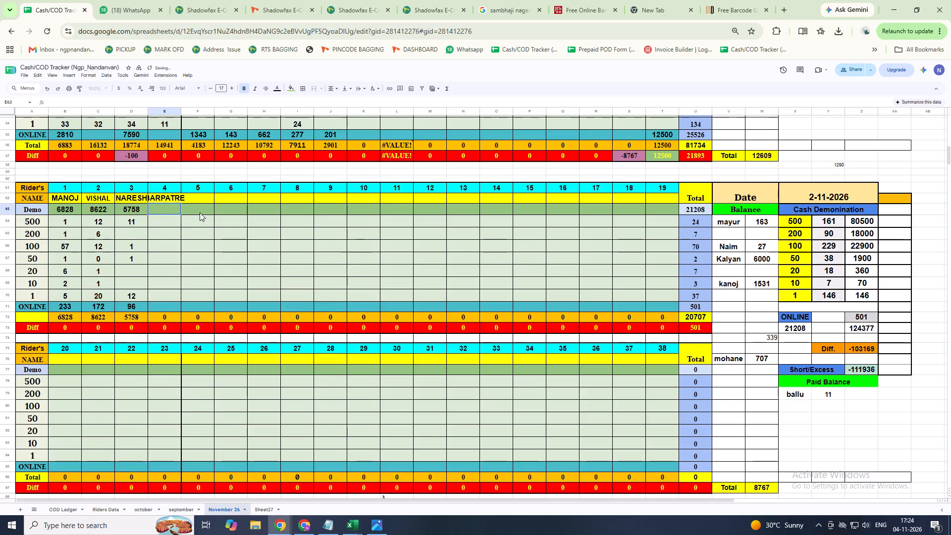
Switch to Naresh's Shadowfax runsheet closure and record a cash-in-hand COD payment of 5662.
left_click(198, 9)
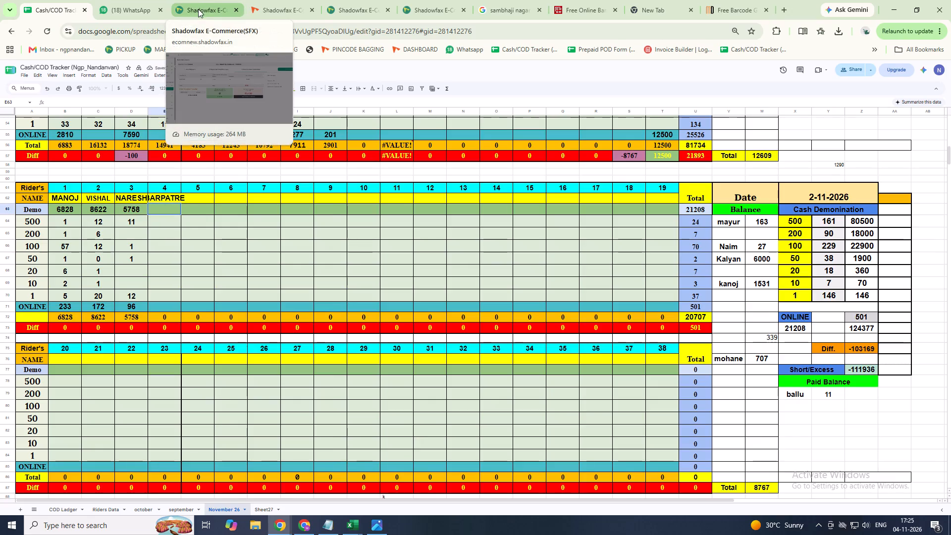
double_click(564, 333)
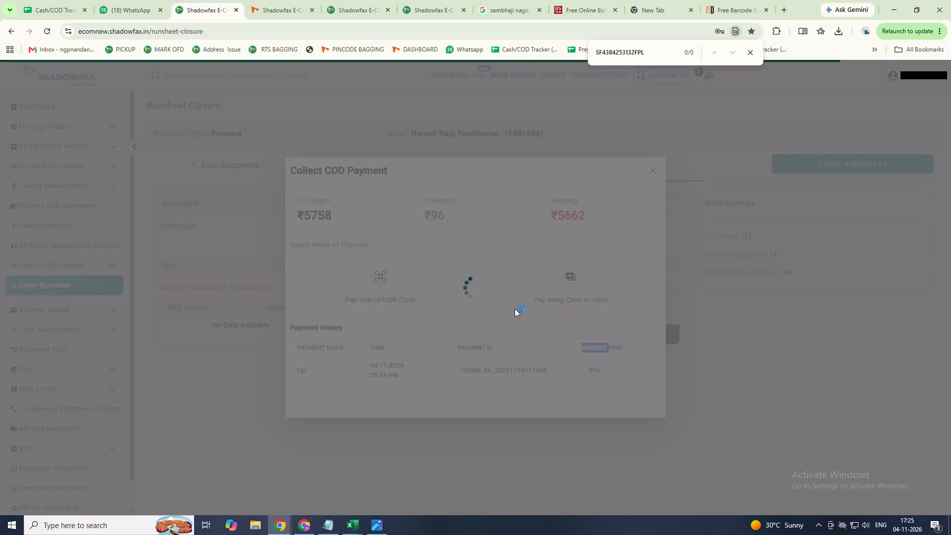
double_click(527, 305)
left_click(518, 352)
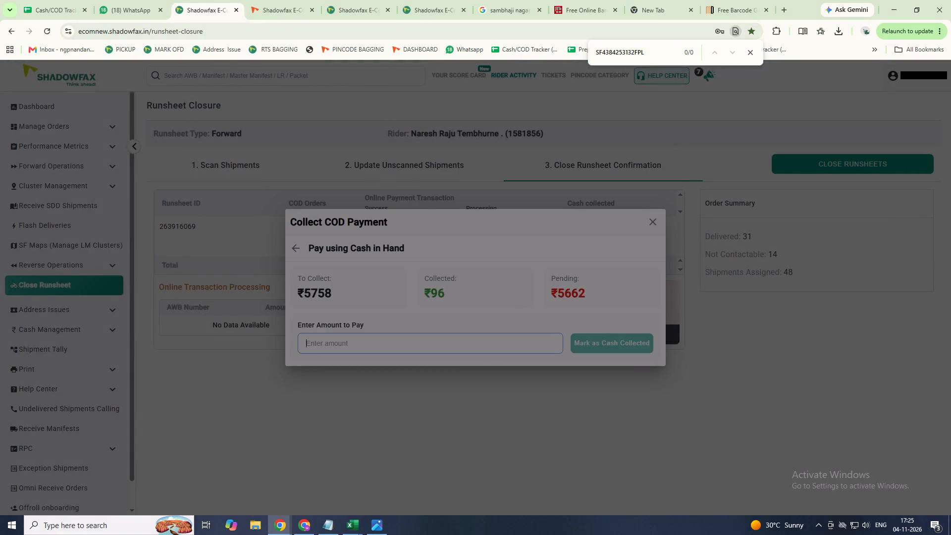
type("55")
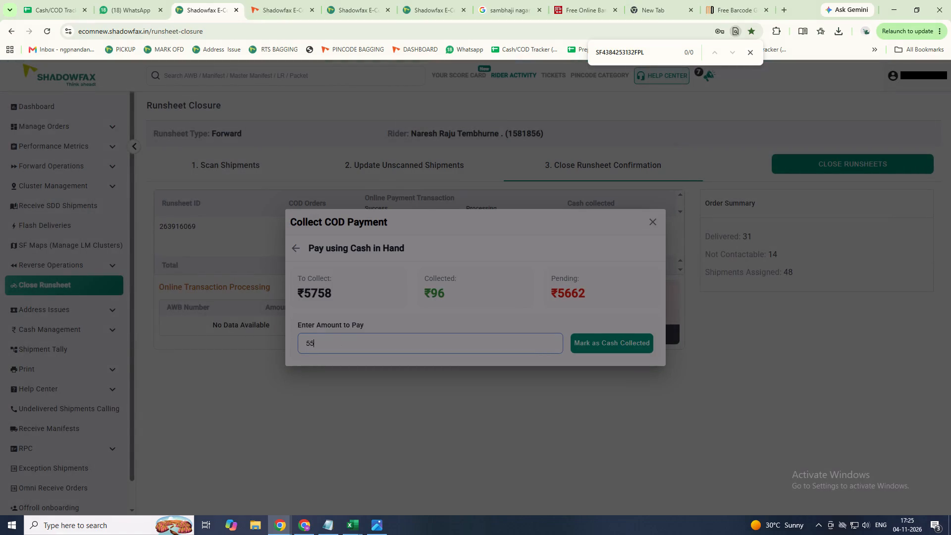
key("BackSpace")
type("662")
left_click(633, 344)
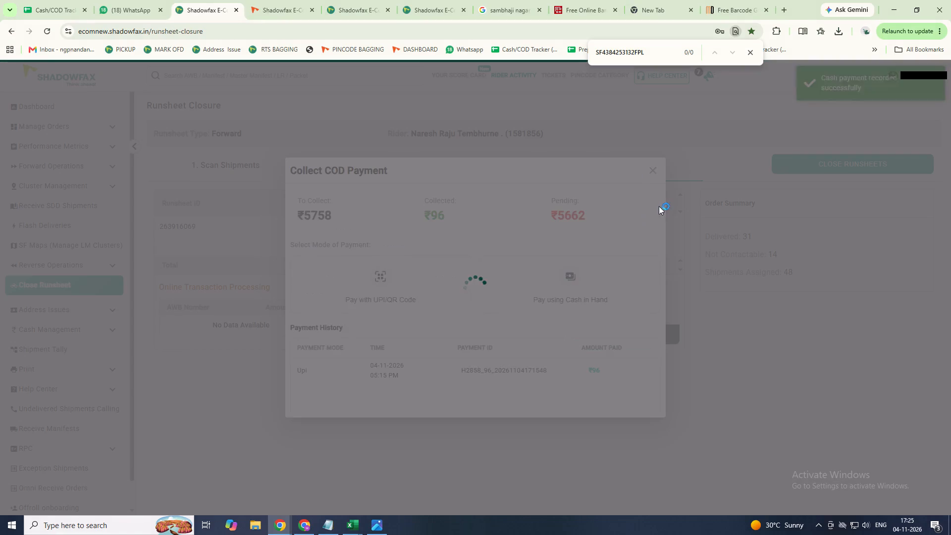
left_click(655, 172)
left_click(654, 176)
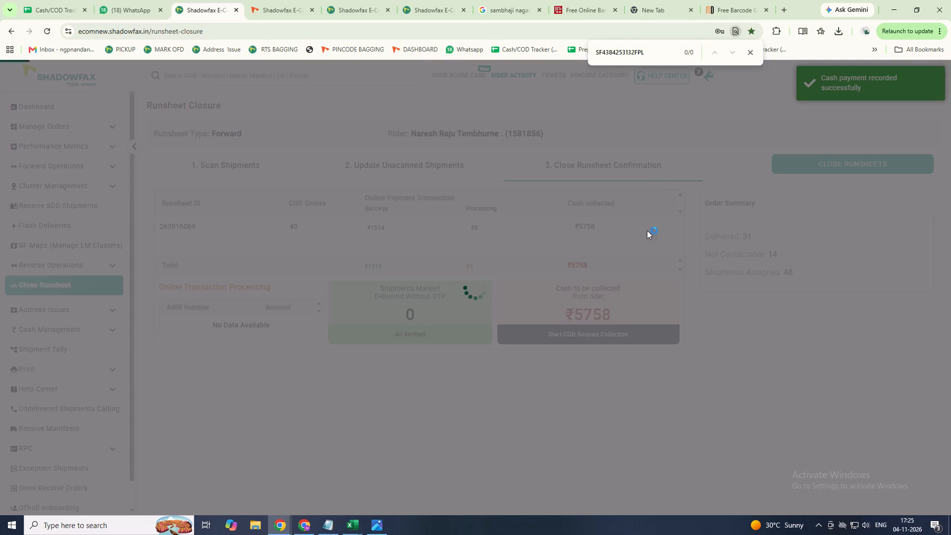
Mark Naresh's cash as collected and close his runsheet.
double_click(624, 336)
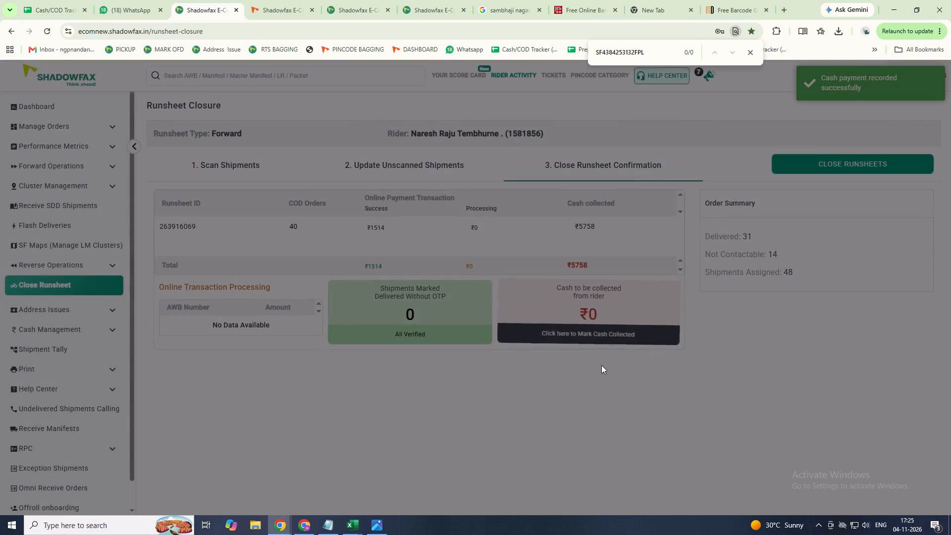
left_click(614, 337)
left_click(816, 158)
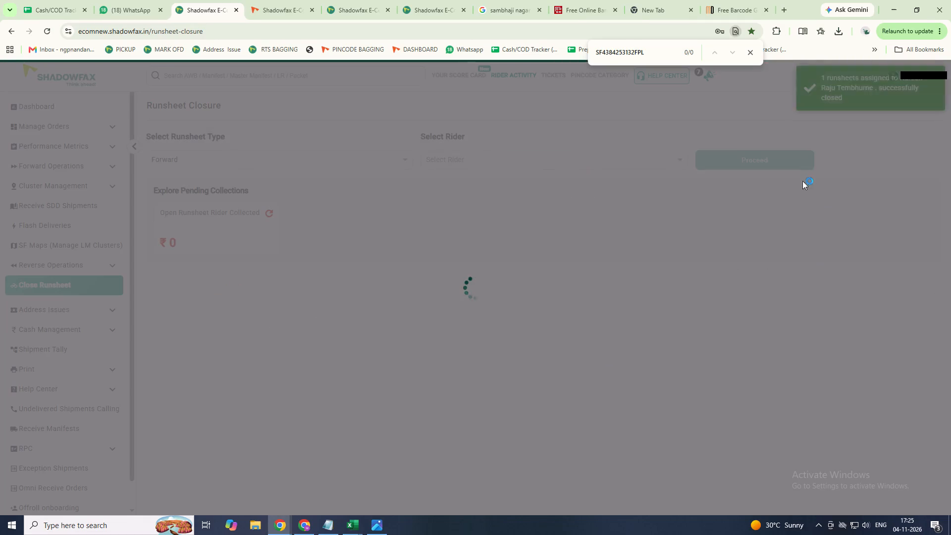
double_click(490, 161)
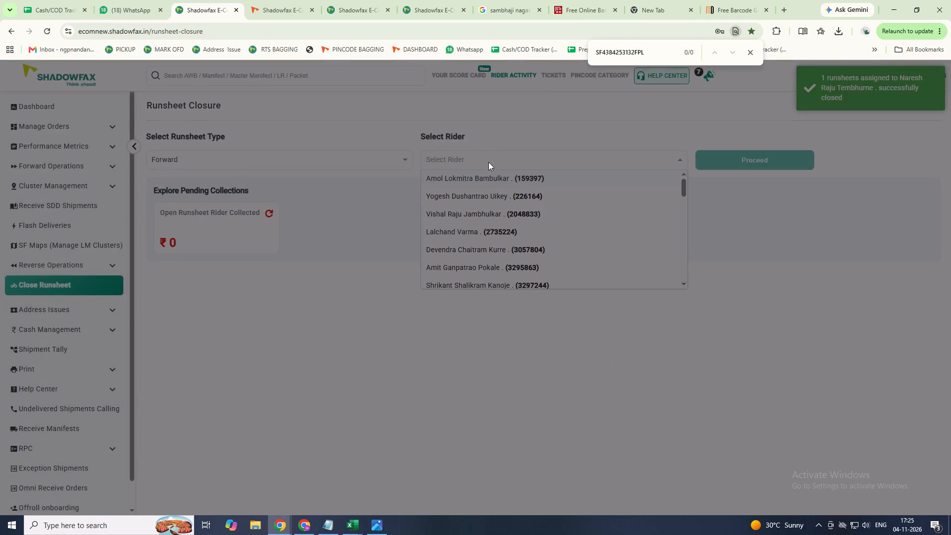
type("MOHA")
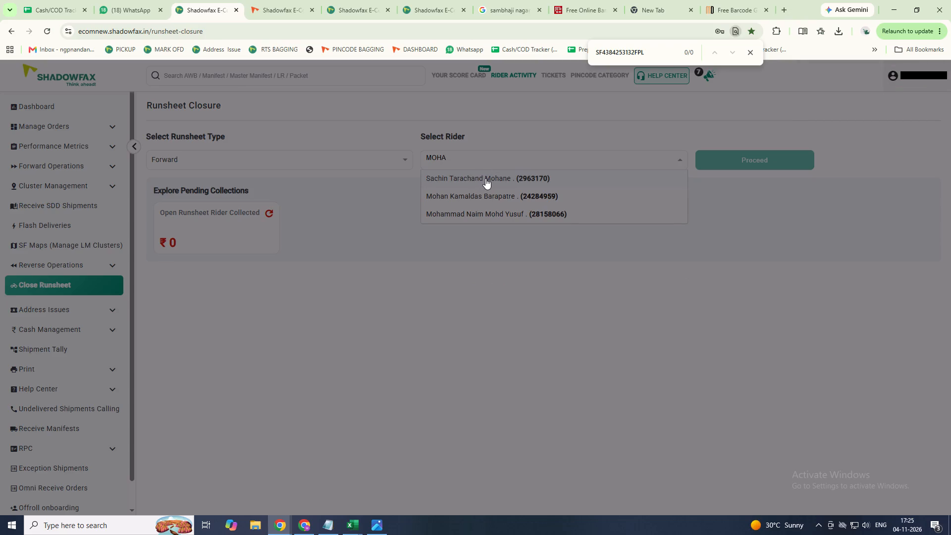
left_click(472, 196)
left_click(725, 162)
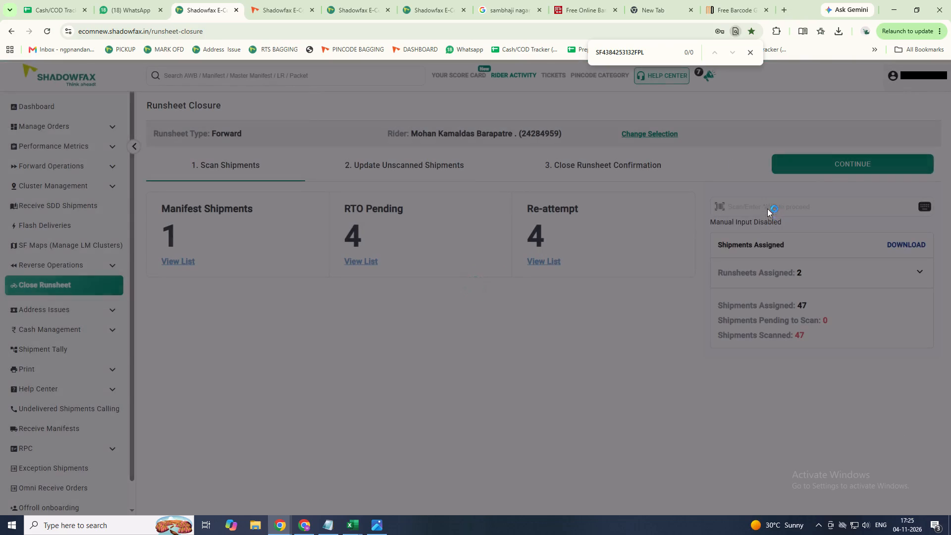
double_click(767, 209)
left_click(766, 208)
left_click(600, 164)
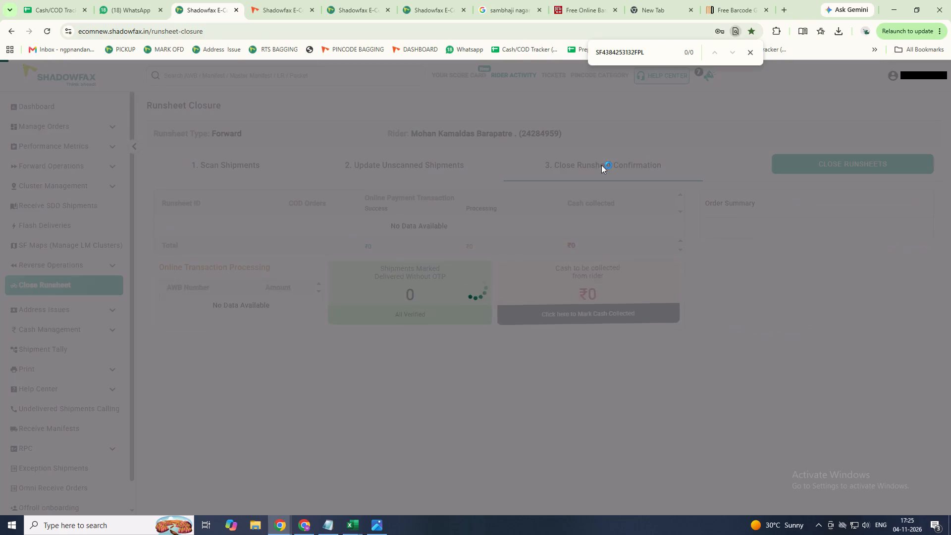
In the Cash/COD Tracker, enter BARPATRE's Demo amount 7932 and note counts of 10 for 500, 3 for 200 and 16 for 100.
left_click(47, 10)
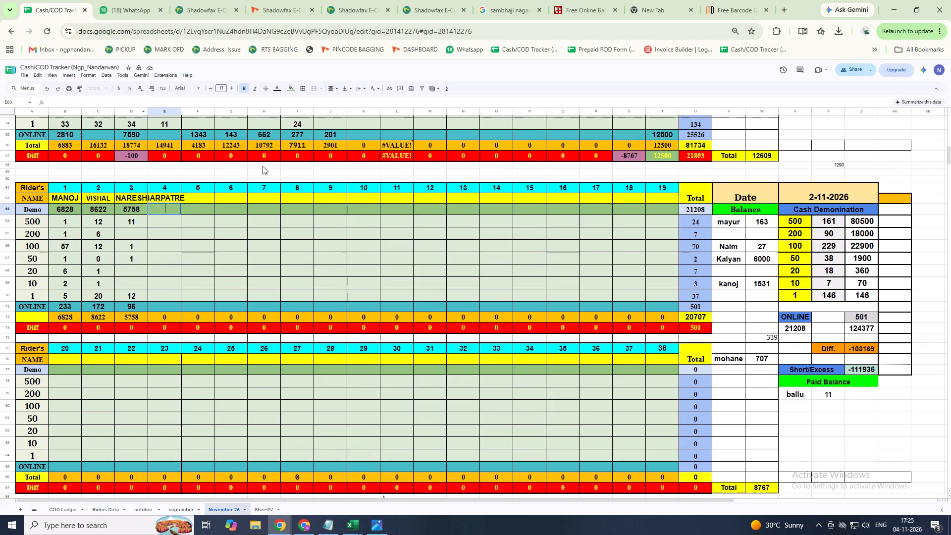
type("7932")
key("Return")
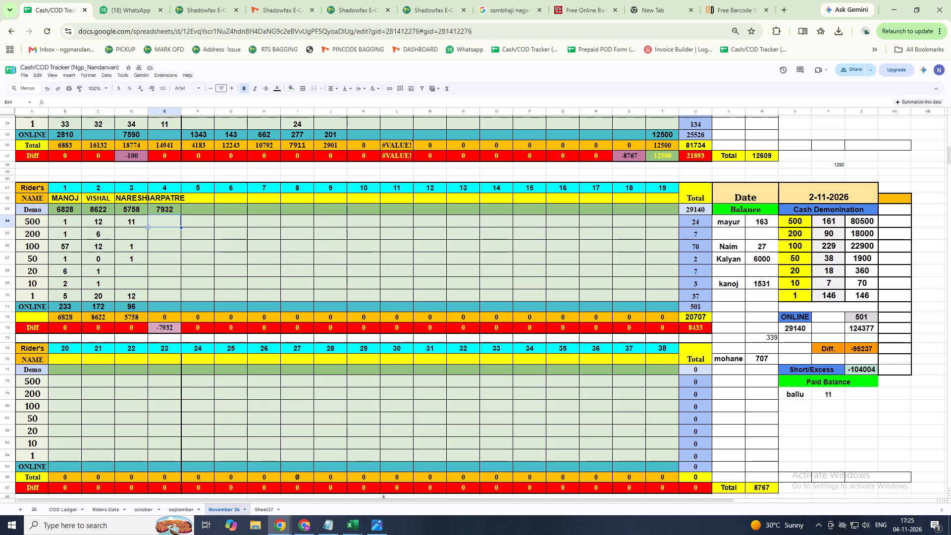
type("10")
key("Return")
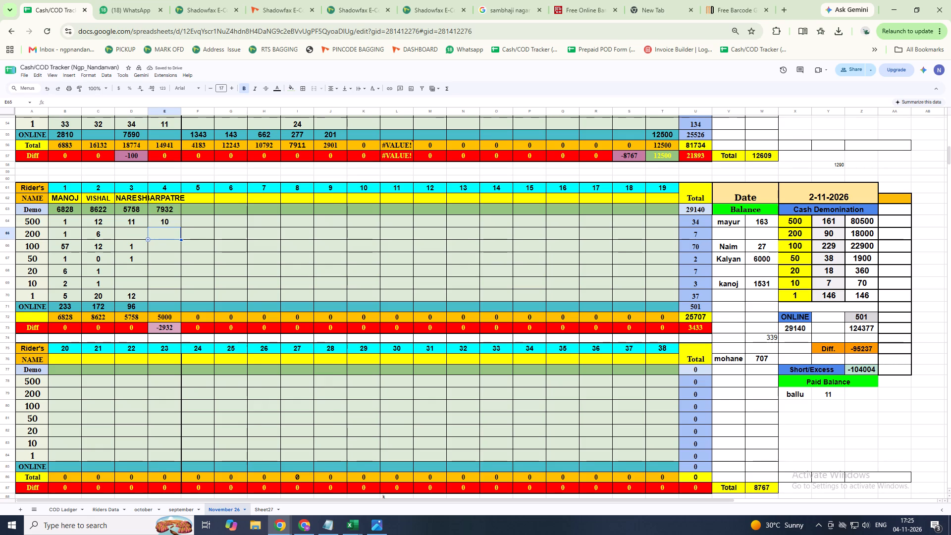
key("3")
key("Return")
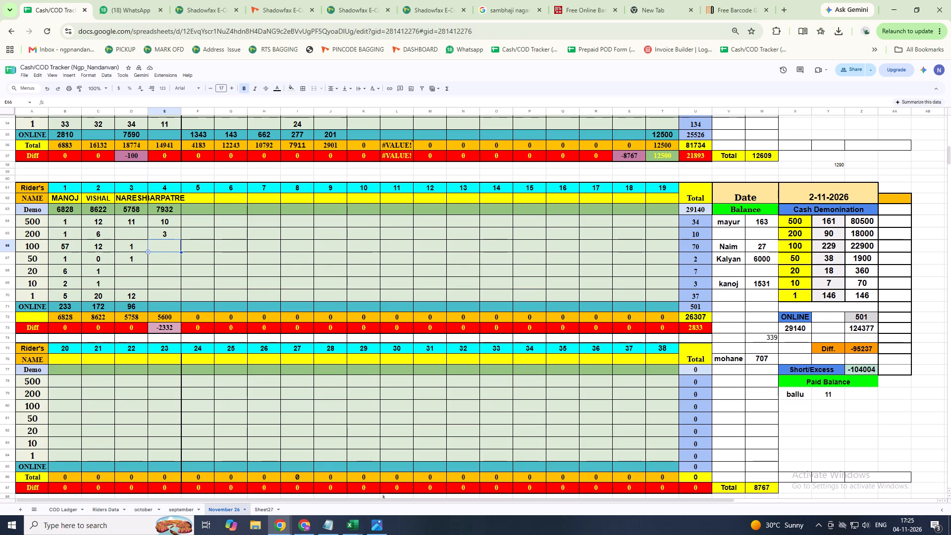
type("16")
key("Return")
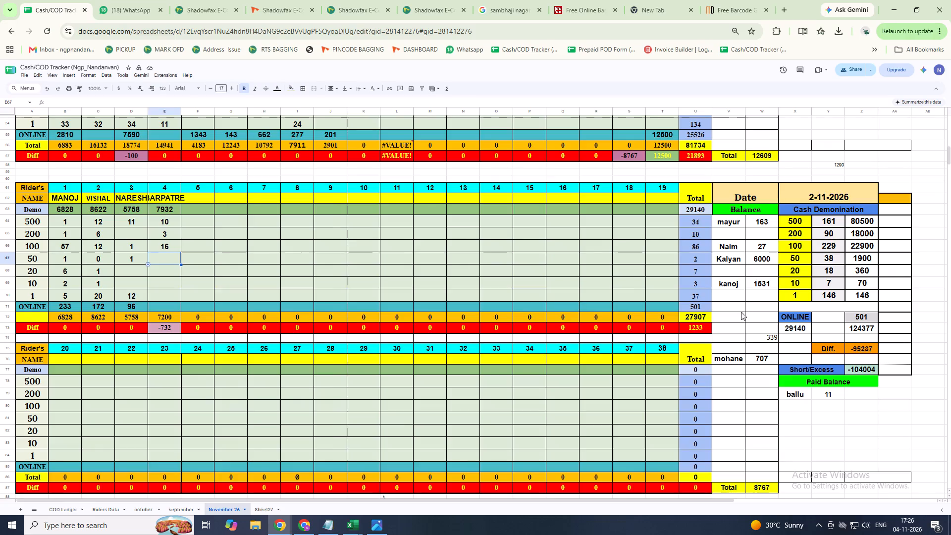
left_click(193, 3)
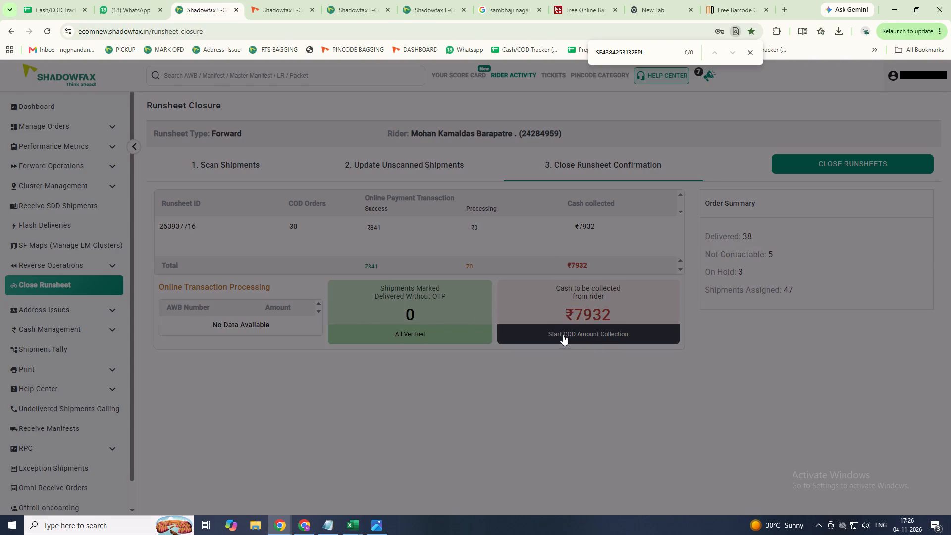
left_click(545, 333)
triple_click(398, 294)
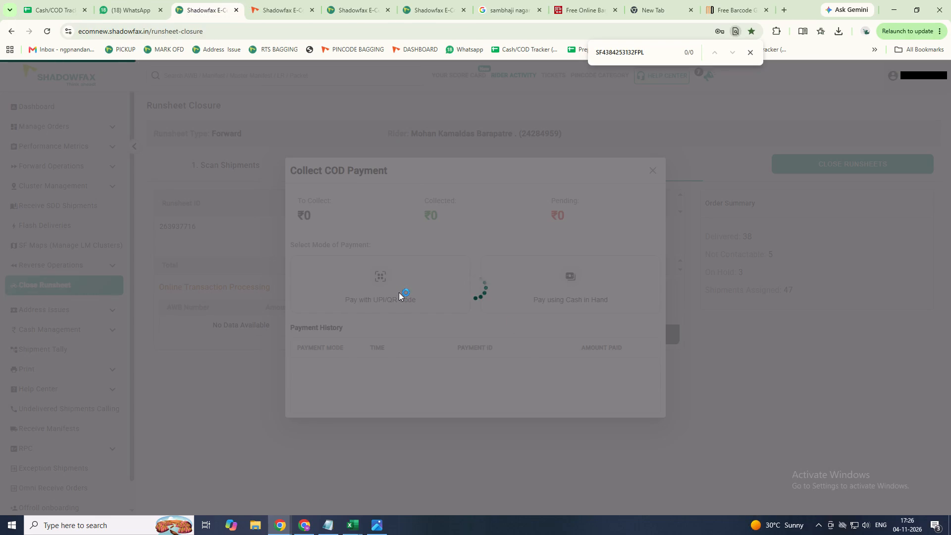
triple_click(399, 292)
double_click(399, 294)
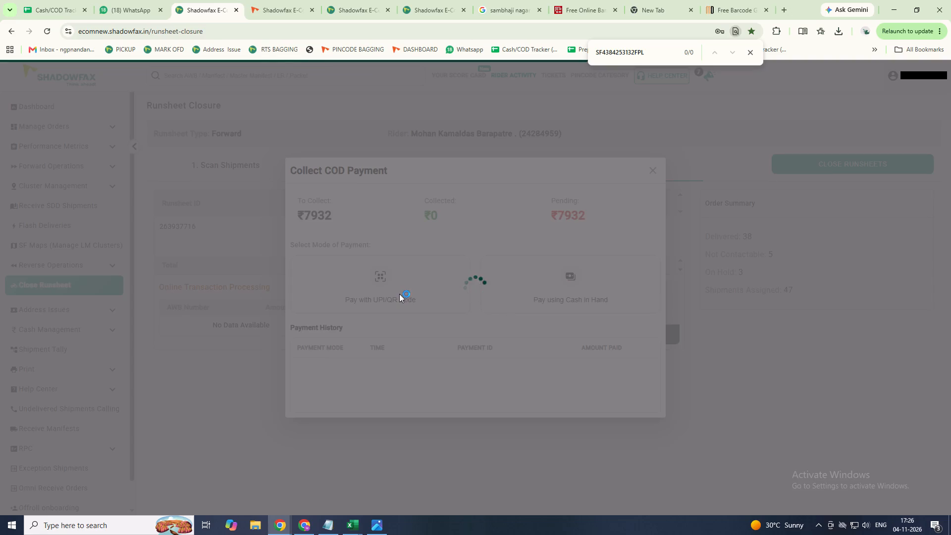
double_click(399, 294)
left_click(395, 341)
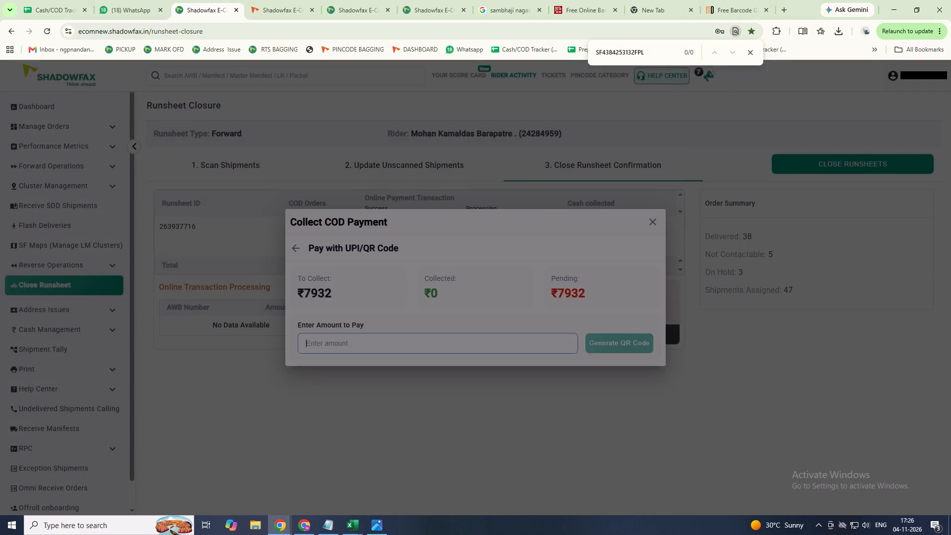
type("732")
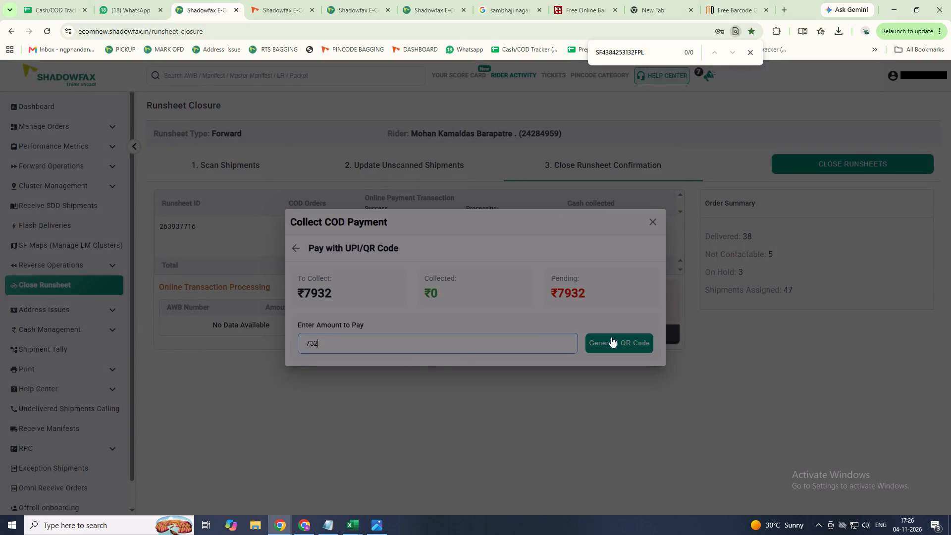
left_click(611, 339)
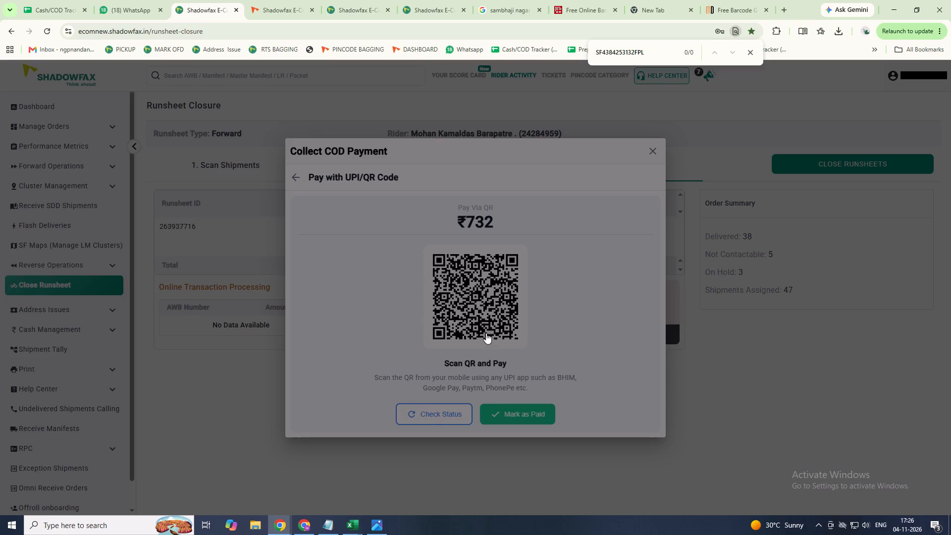
left_click(428, 420)
left_click(427, 410)
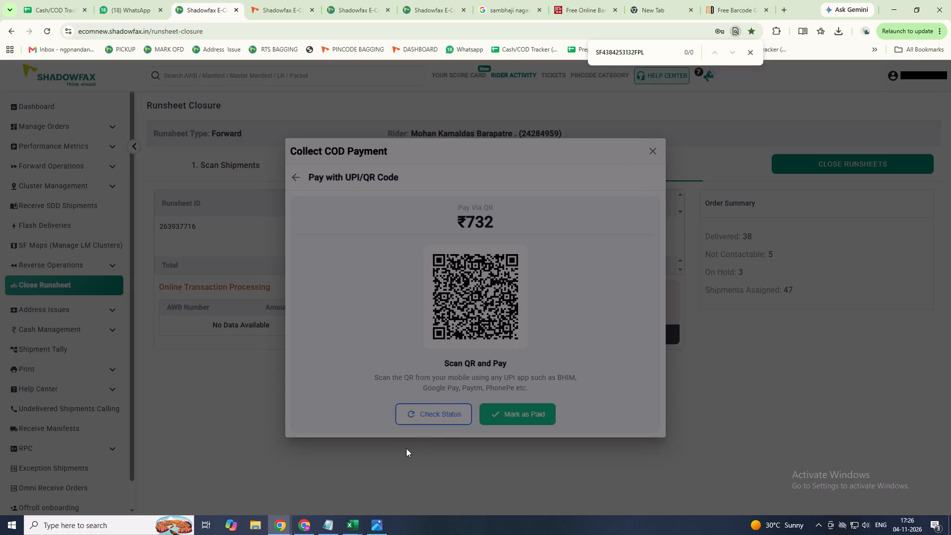
double_click(409, 419)
triple_click(409, 414)
triple_click(409, 413)
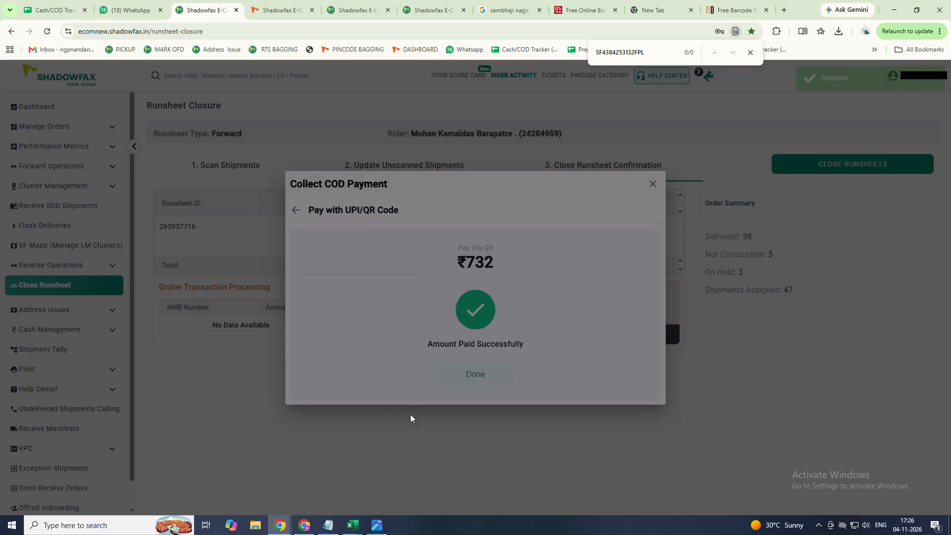
triple_click(411, 415)
left_click(413, 418)
left_click(466, 377)
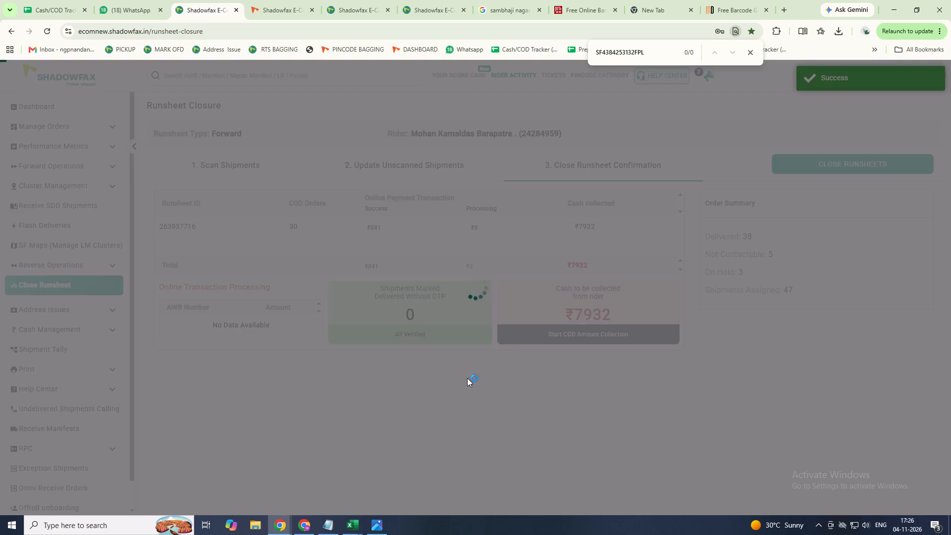
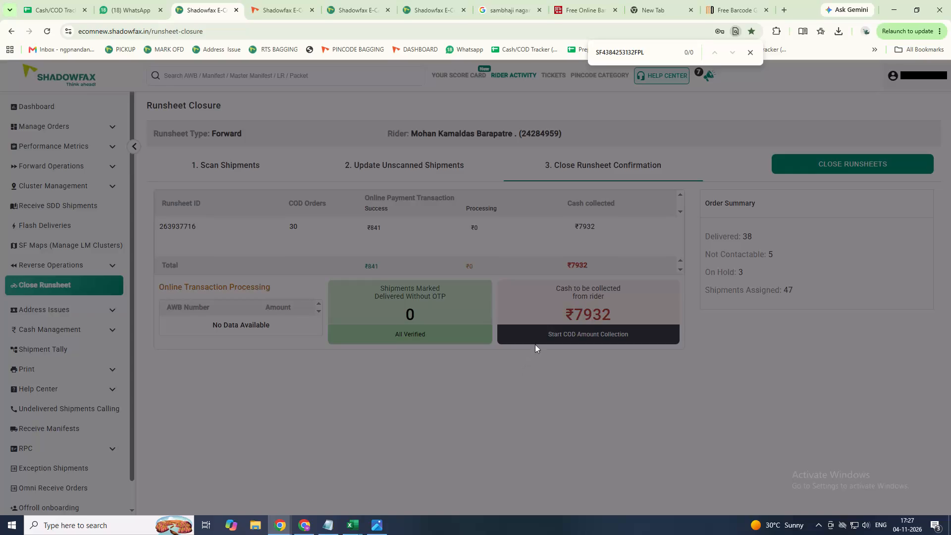
left_click(536, 335)
left_click(536, 298)
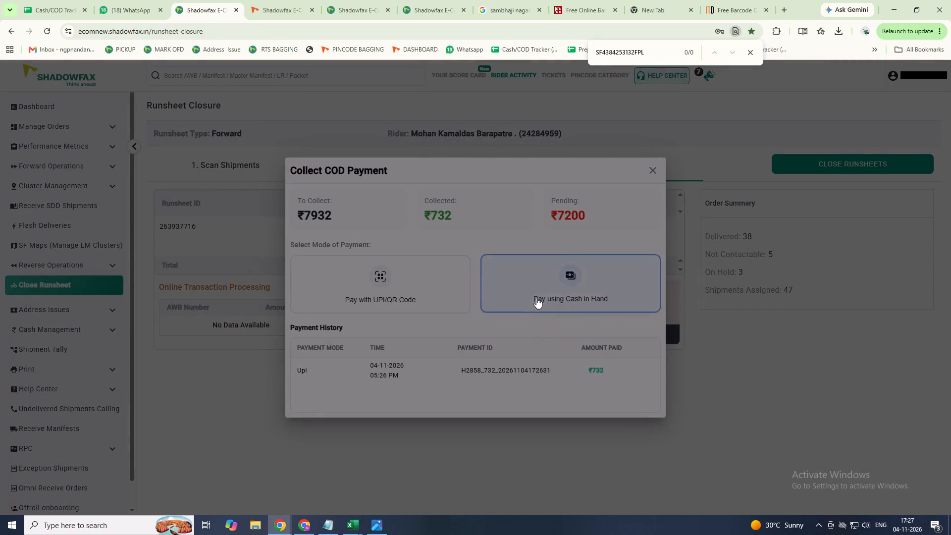
left_click(536, 298)
left_click(505, 351)
type("7200")
left_click(617, 342)
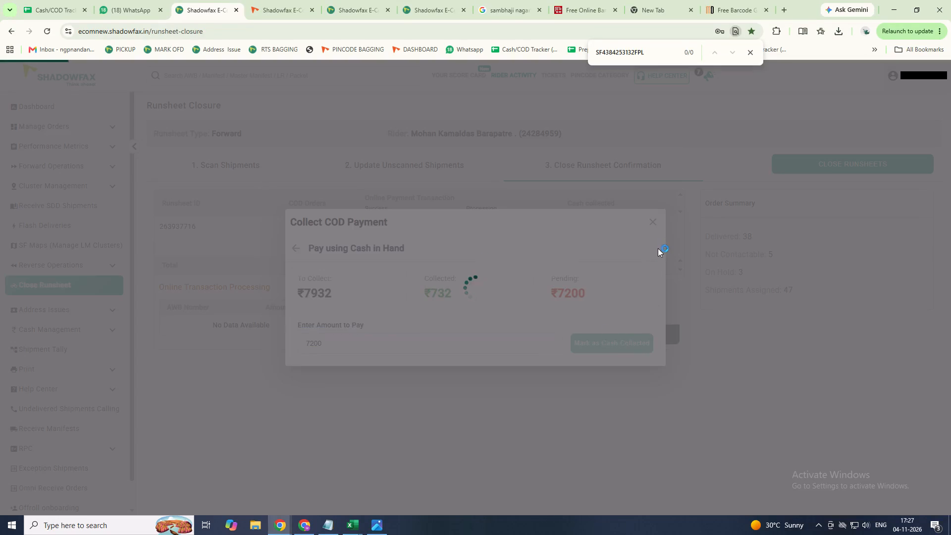
double_click(648, 166)
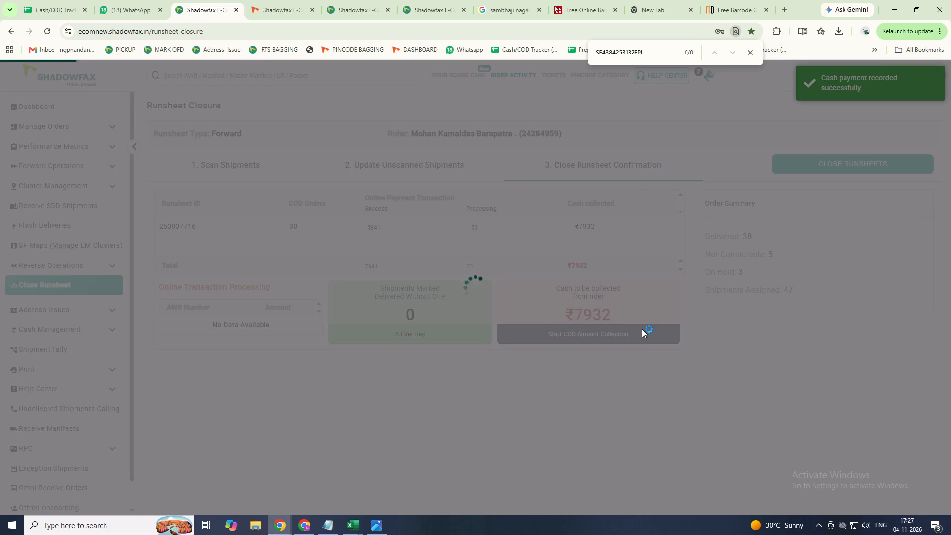
left_click(644, 336)
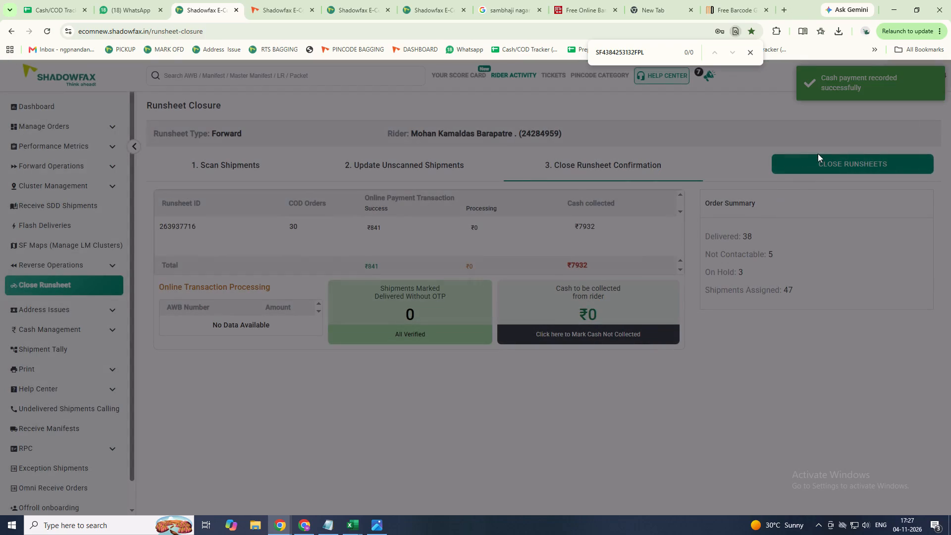
left_click(818, 154)
left_click(813, 168)
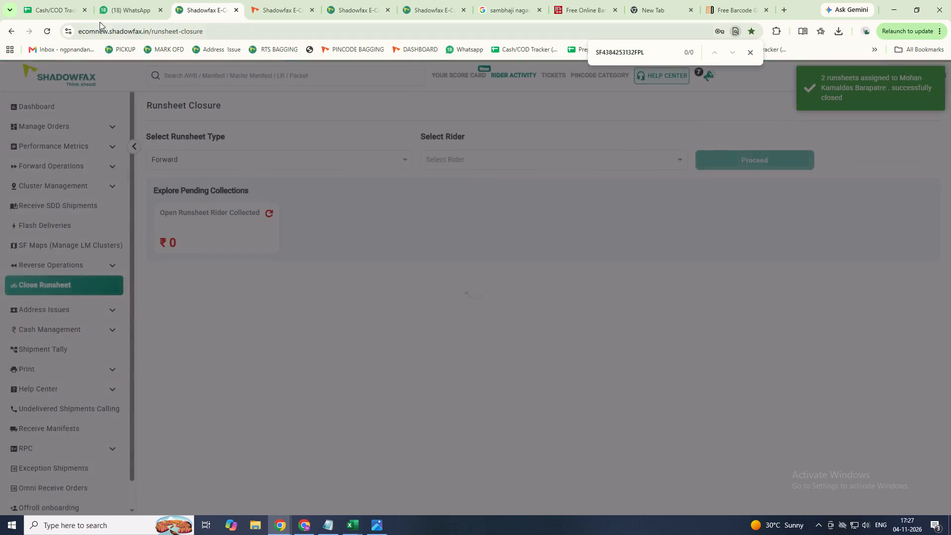
In the Cash/COD Tracker, enter 732 as BARPATRE's ONLINE amount in the 2-11-2026 block.
left_click(53, 10)
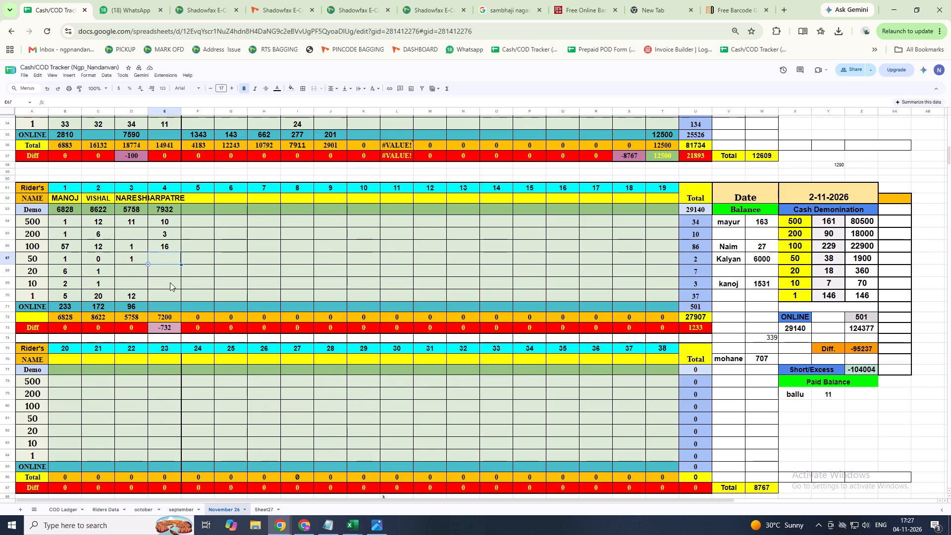
left_click(169, 307)
type("732")
key("Return")
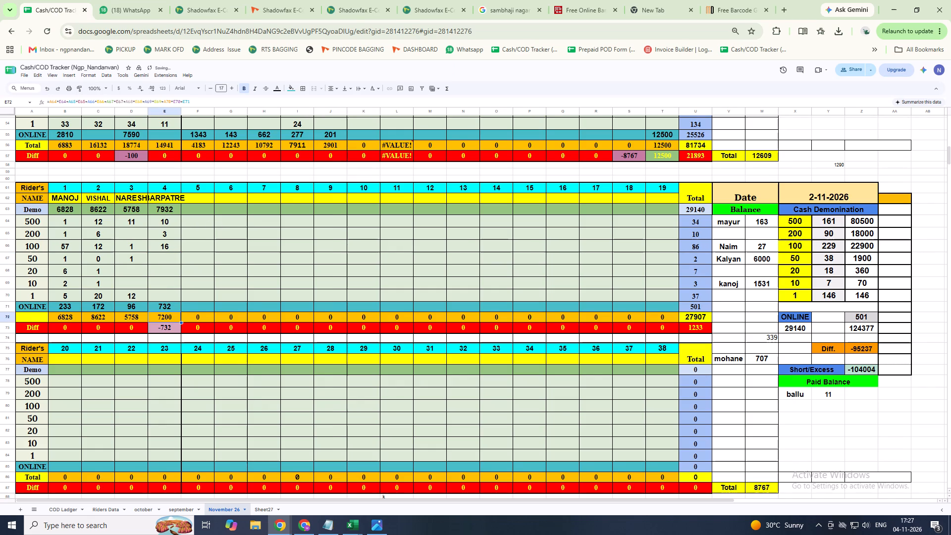
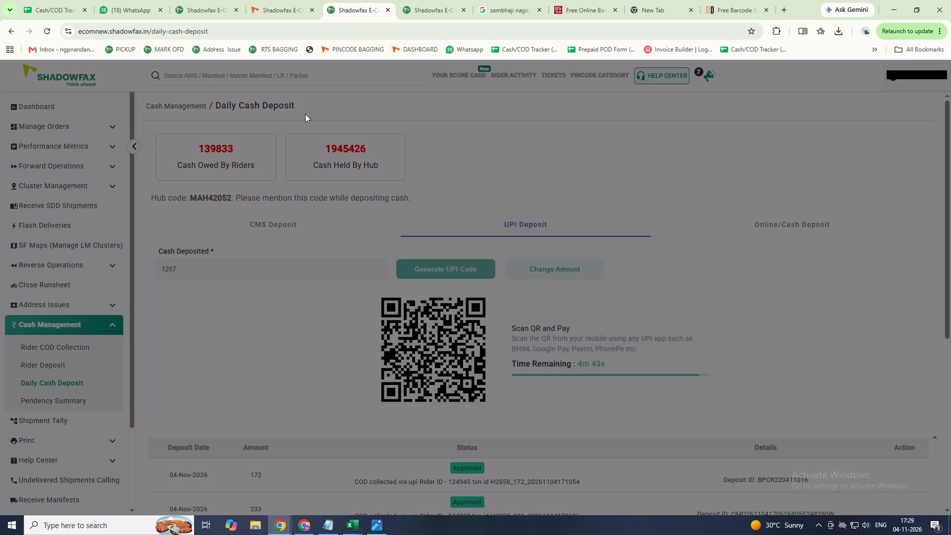
In the Cash/COD Tracker, enter 1207 in the cell beside the Cash Demonination heading of the 2-11-2026 block.
left_click(65, 6)
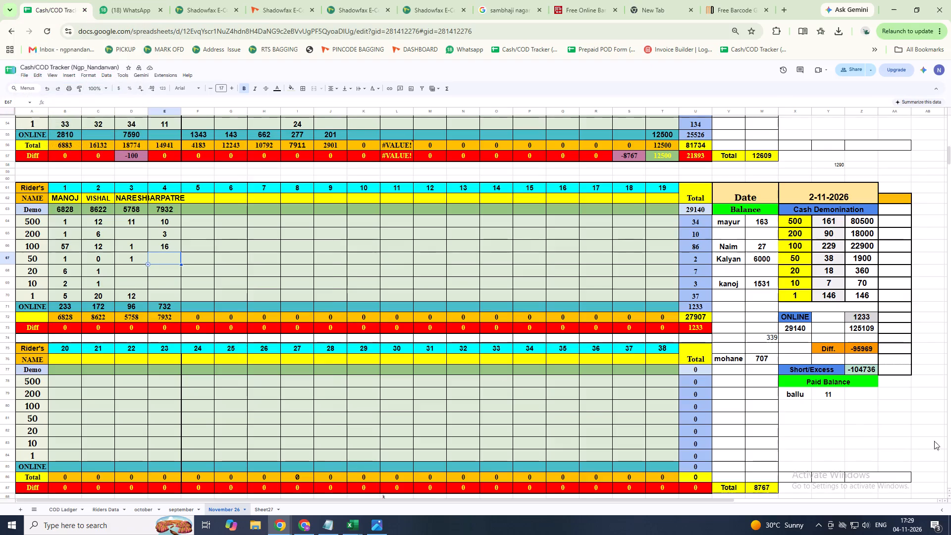
left_click(887, 210)
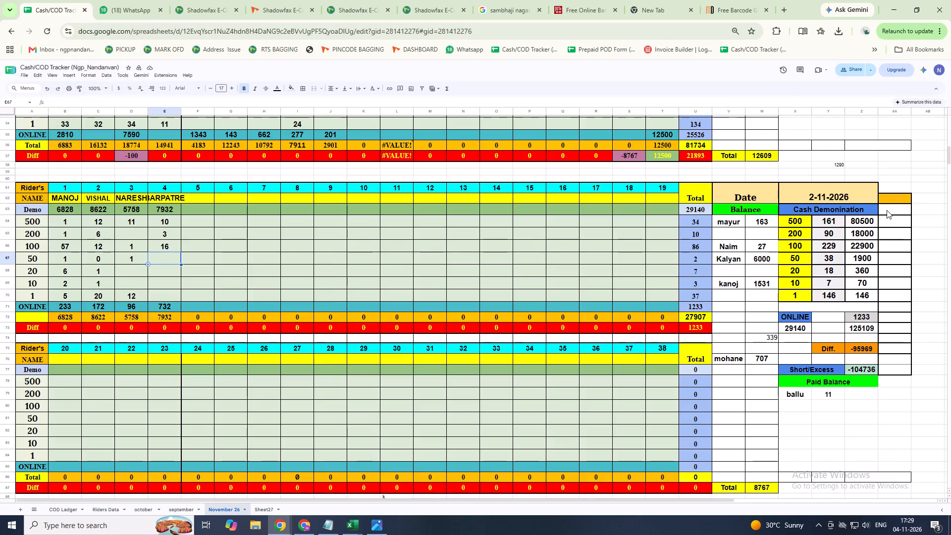
type("1207")
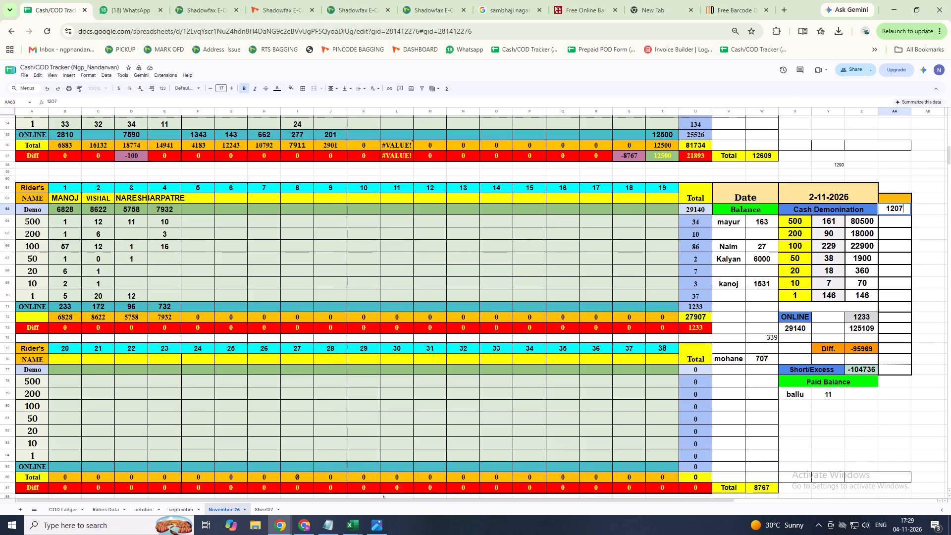
key("Return")
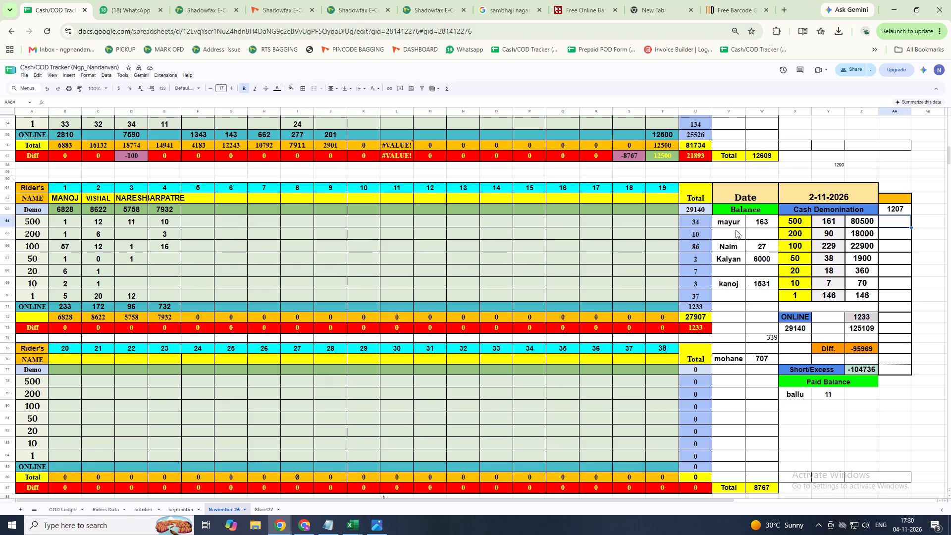
Clear all the old names and amounts from the Balance list of the 2-11-2026 block.
scroll(751, 237, "up", 5)
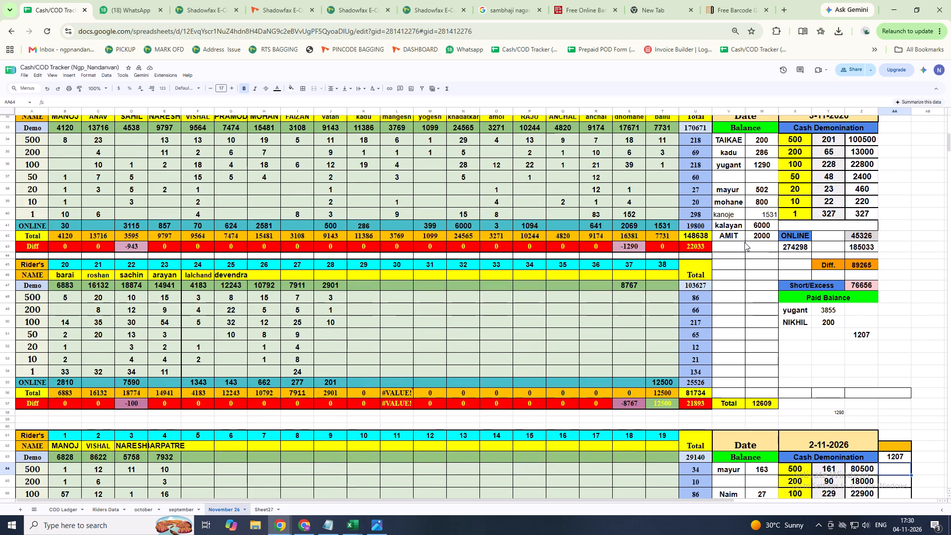
scroll(816, 419, "up", 4)
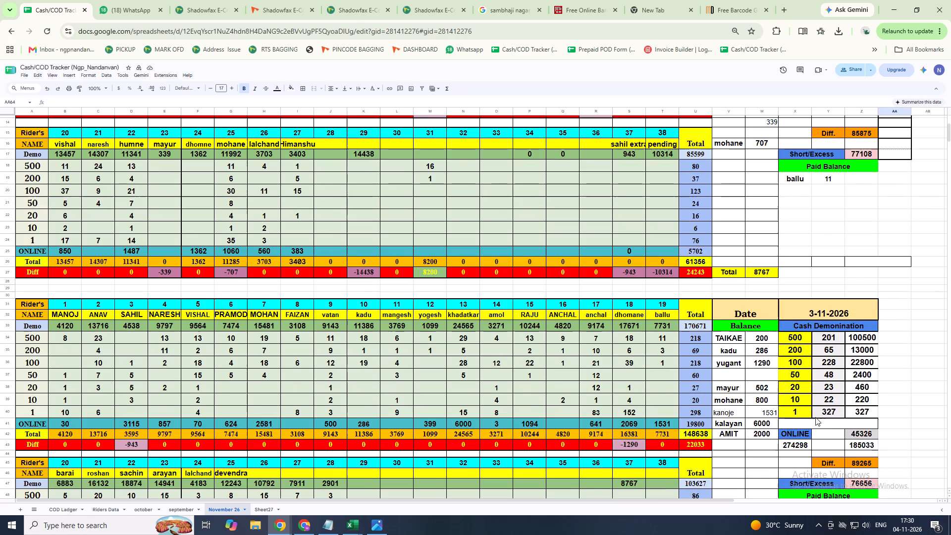
scroll(815, 417, "up", 1)
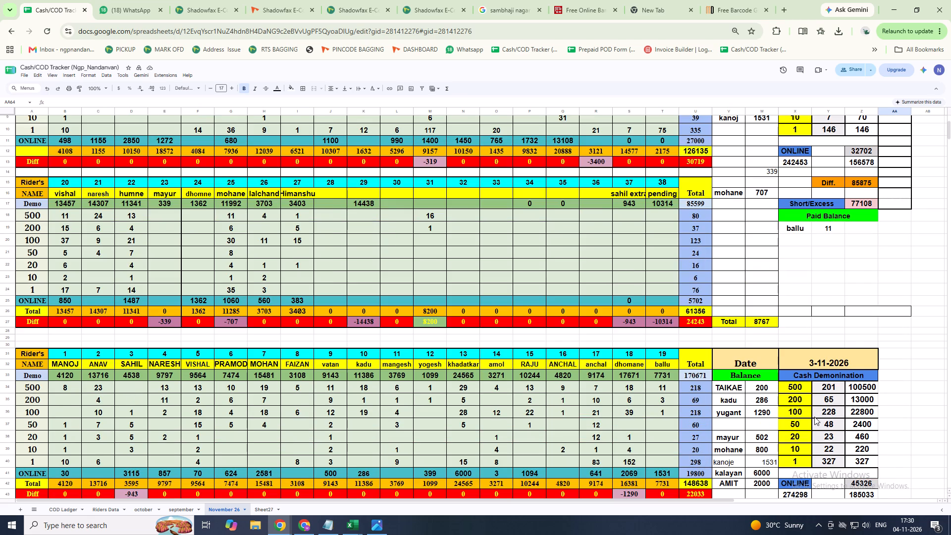
scroll(814, 417, "down", 10)
left_click(730, 222)
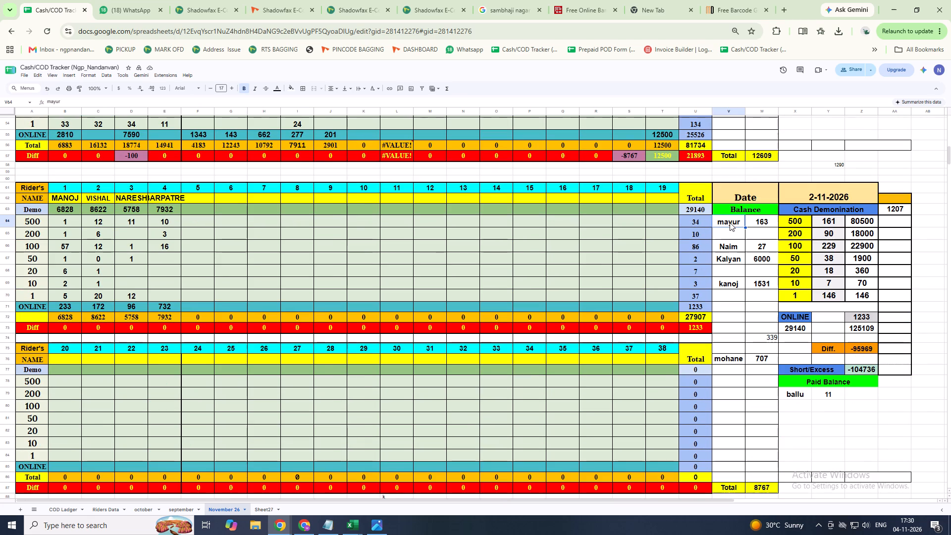
key("shift+Right")
key("shift+Down")
key("shift+Down")
key("shift+Down")
key("shift+Down")
key("shift+Down")
key("shift+Down")
key("shift+Down")
key("shift+Down")
key("shift+Down")
key("shift+Down")
key("shift+Down")
key("shift+Down")
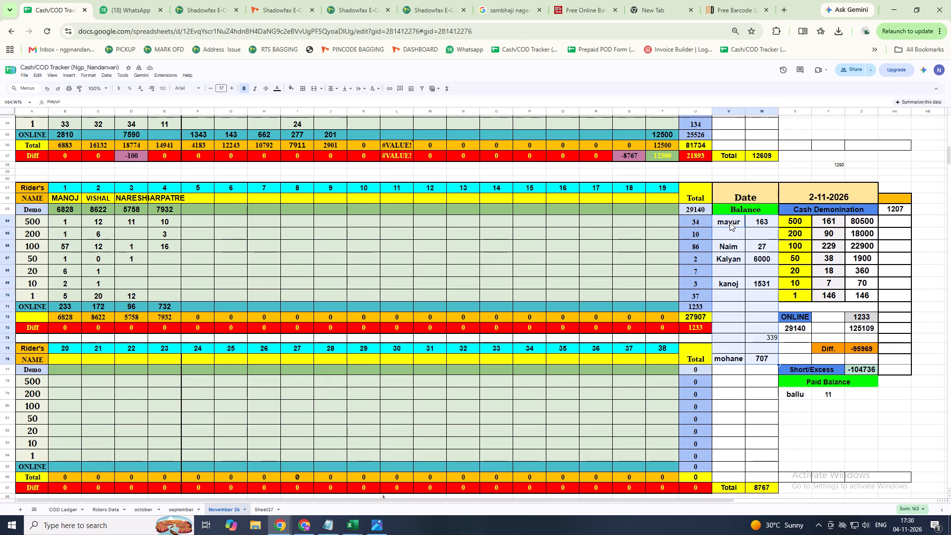
key("shift+Down")
key("Delete")
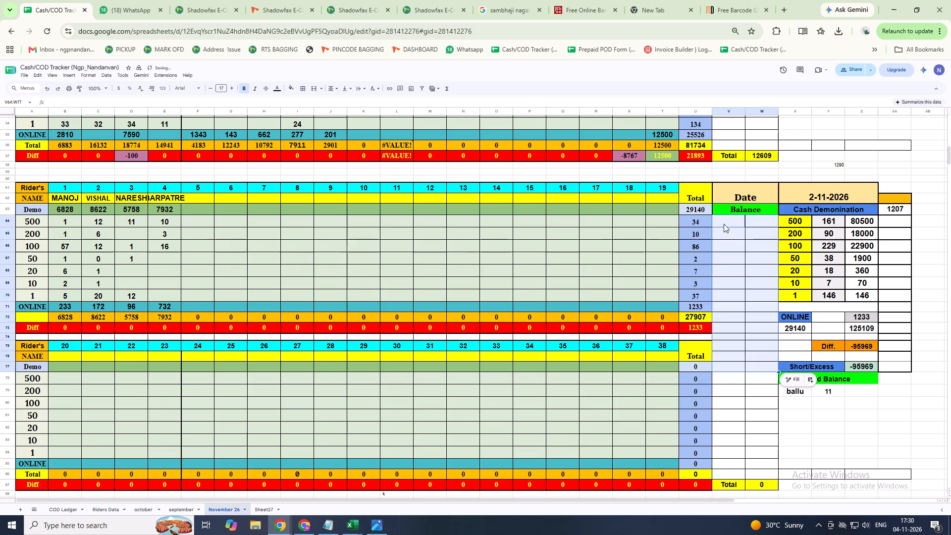
Clear the old note counts for denominations 500 to 1 in the Cash Demonination table of the 2-11-2026 block.
left_click(832, 221)
key("shift+Down")
key("shift+Down")
key("shift+Down")
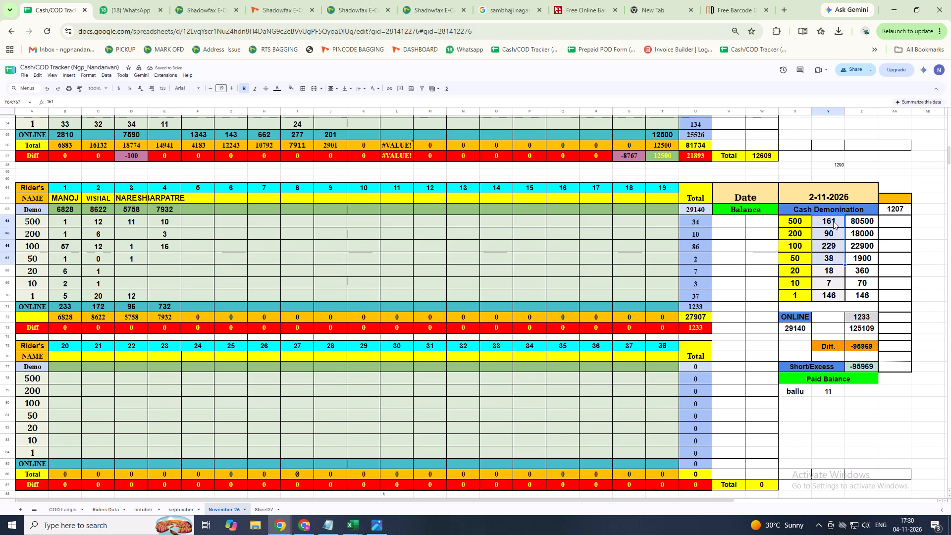
key("shift+Down")
key("shift+Down")
key("shift+Down")
key("Delete")
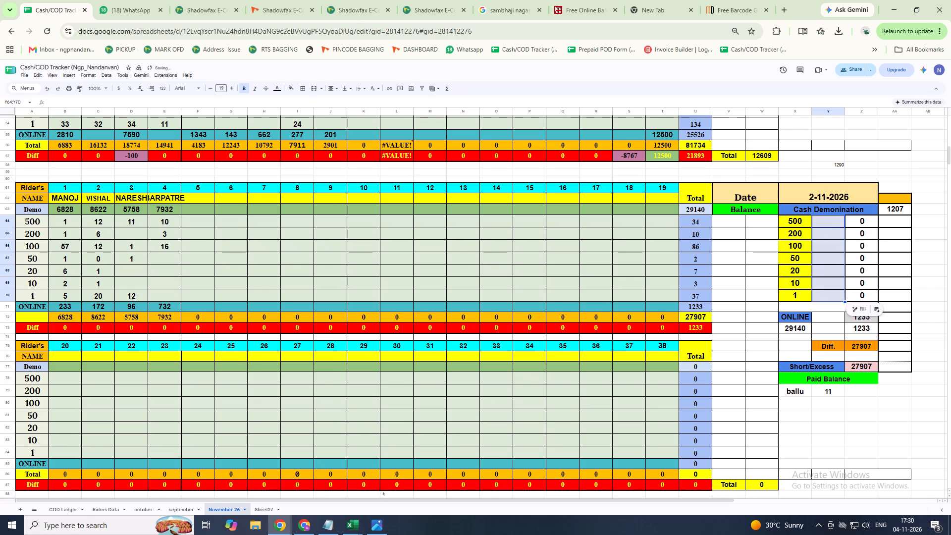
left_click(865, 437)
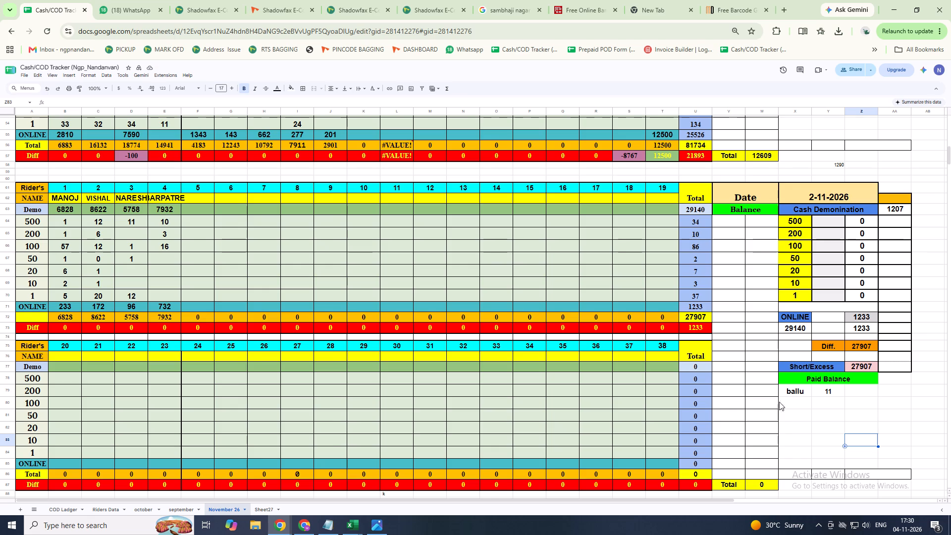
Enter the Cash Demonination counts: 34 for 500, 10 for 200, 86 for 100, 2 for 50, 7 for 20, 3 for 10 and 37 for 1.
left_click(822, 223)
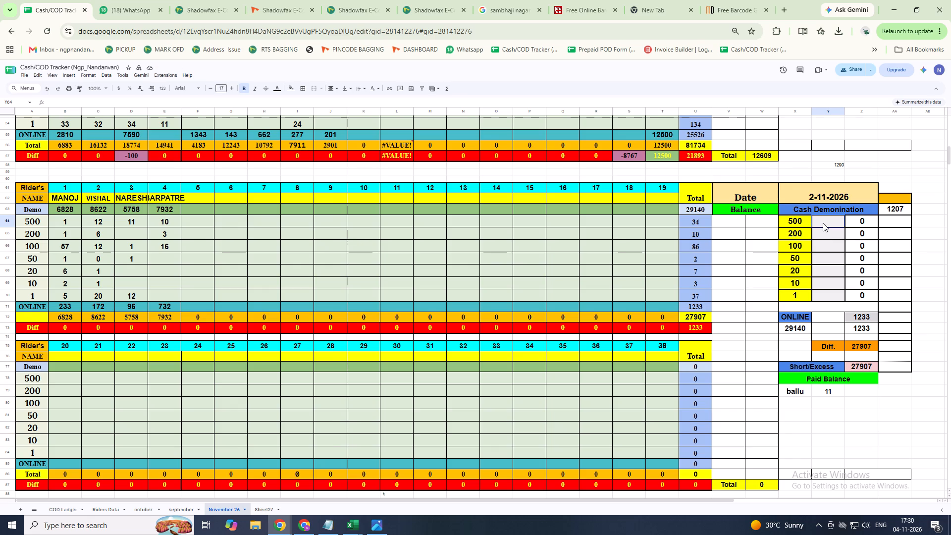
type("34")
key("Return")
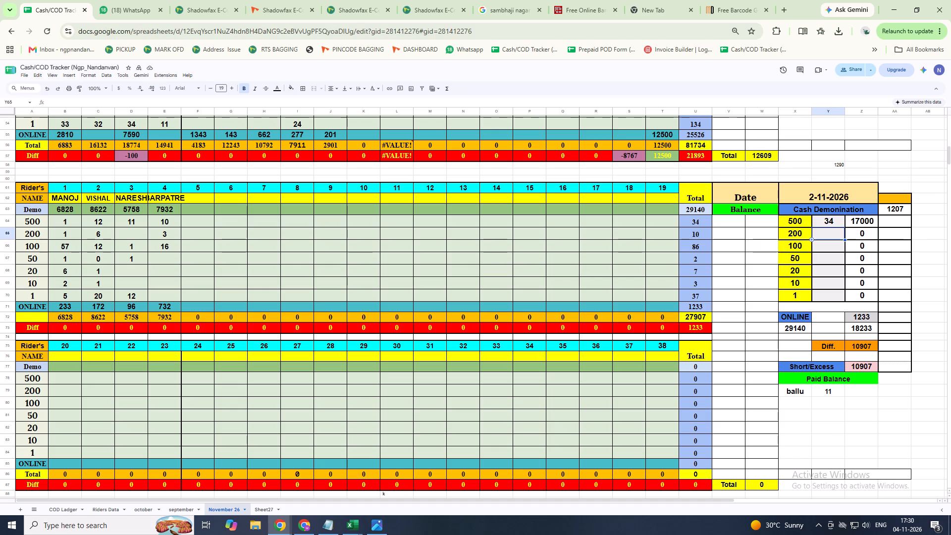
type("10")
key("Return")
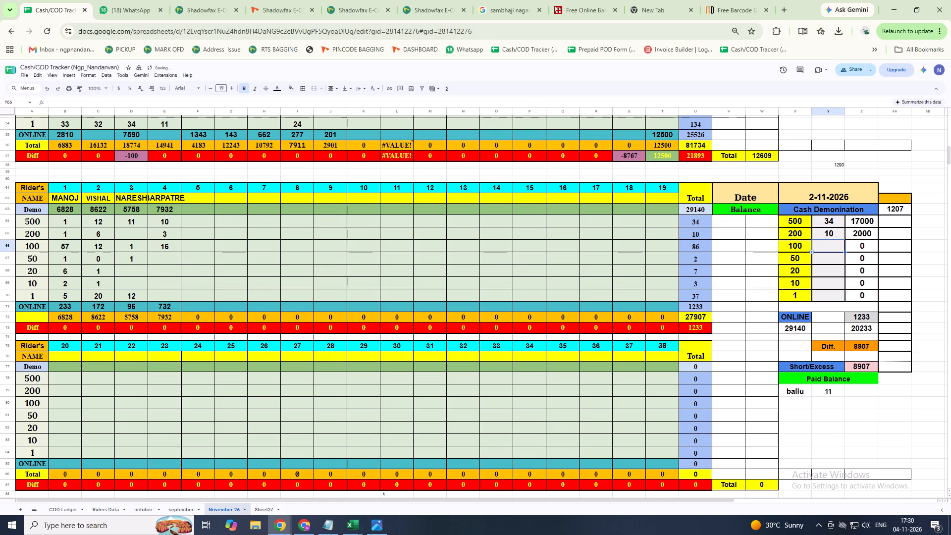
type("86")
key("Return")
key("2")
key("Return")
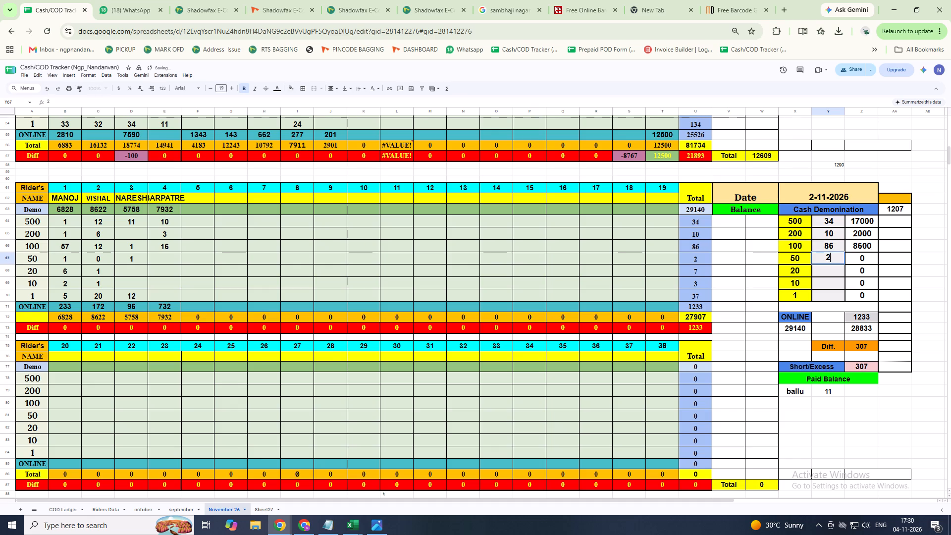
key("7")
key("Return")
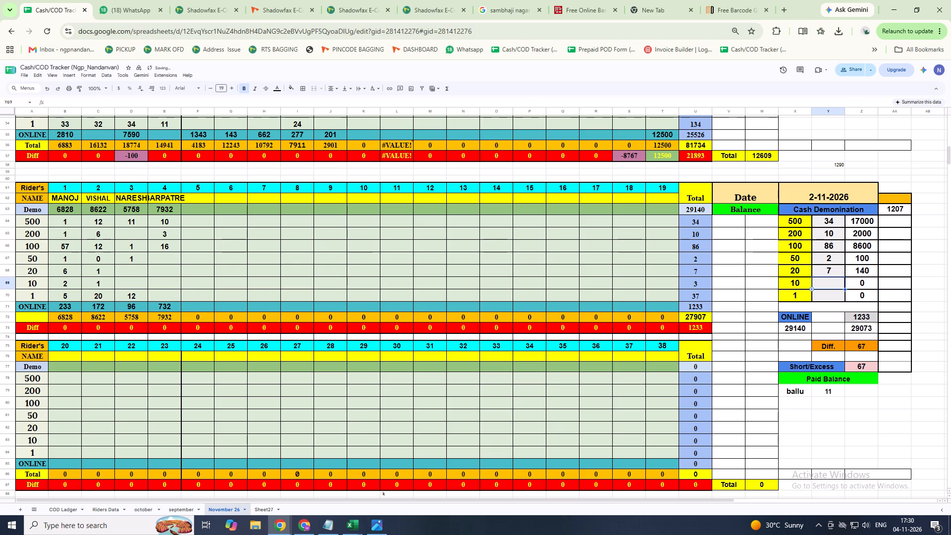
key("3")
key("Return")
type("37")
key("Return")
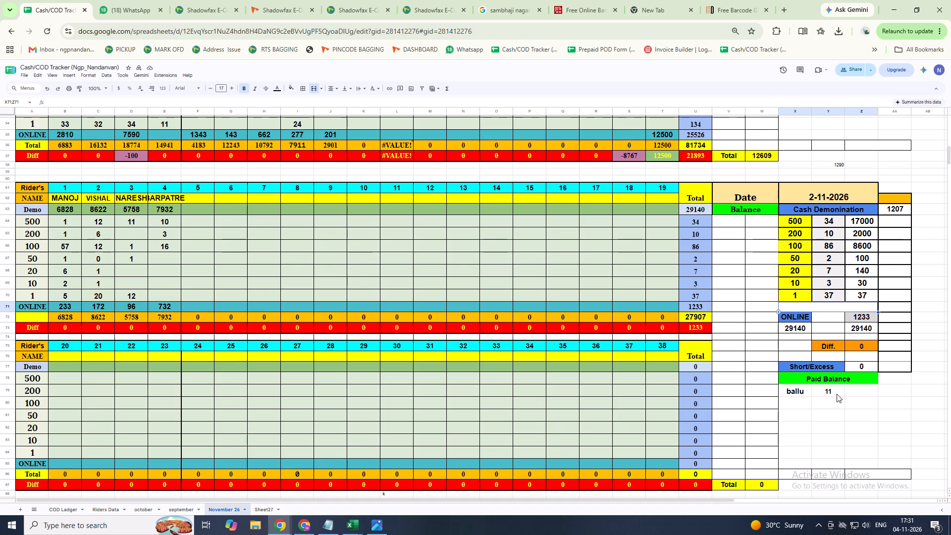
Select the ballu entry under Paid Balance in the 2-11-2026 block.
left_click(792, 391)
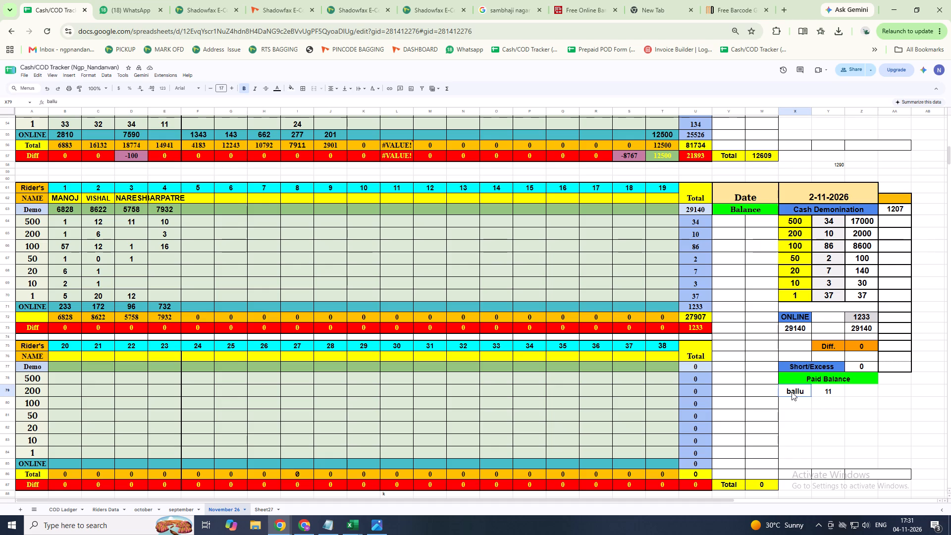
Clear the ballu entry and its amount under Paid Balance in the 2-11-2026 block.
key("shift+Right")
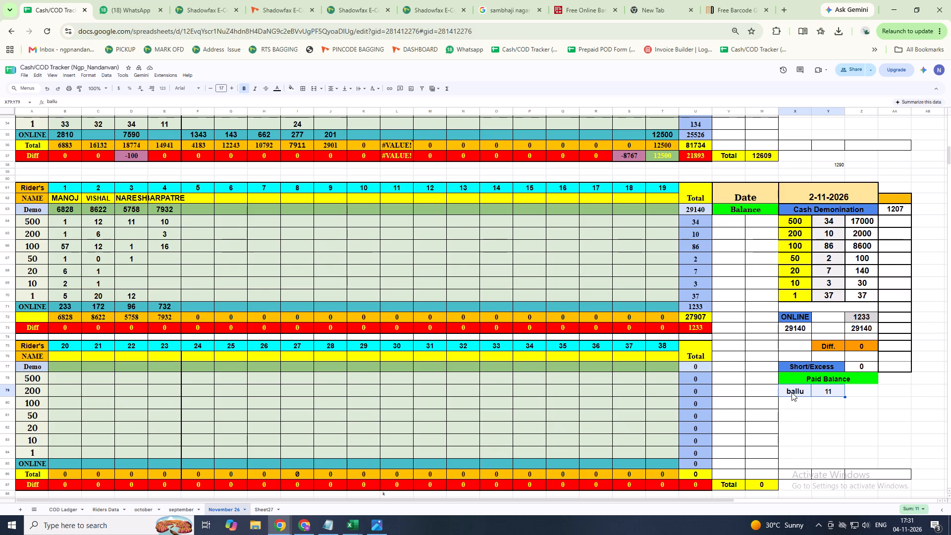
key("Delete")
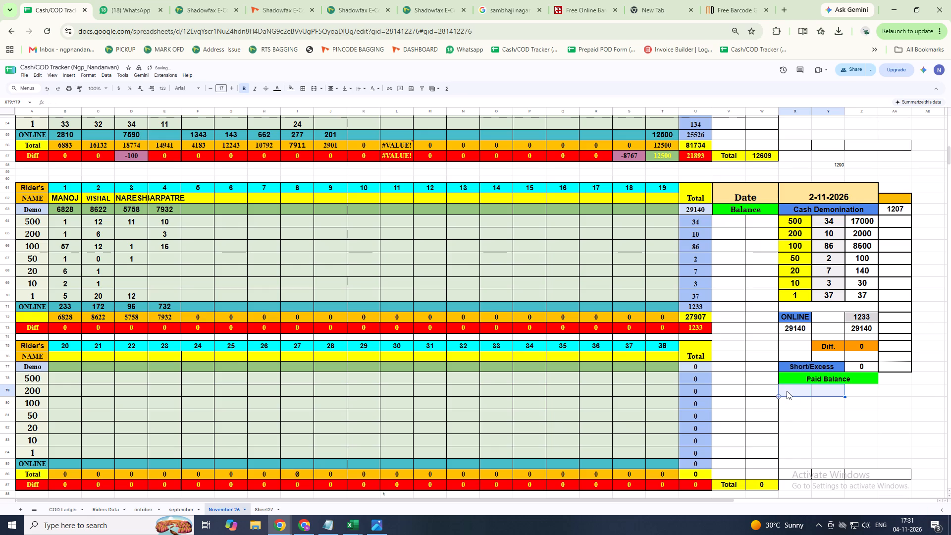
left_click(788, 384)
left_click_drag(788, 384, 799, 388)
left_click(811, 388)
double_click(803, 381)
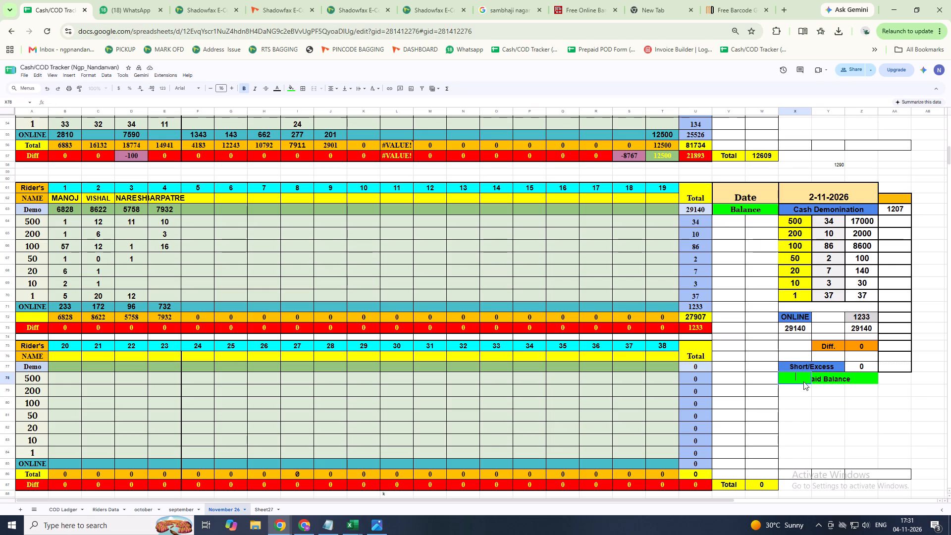